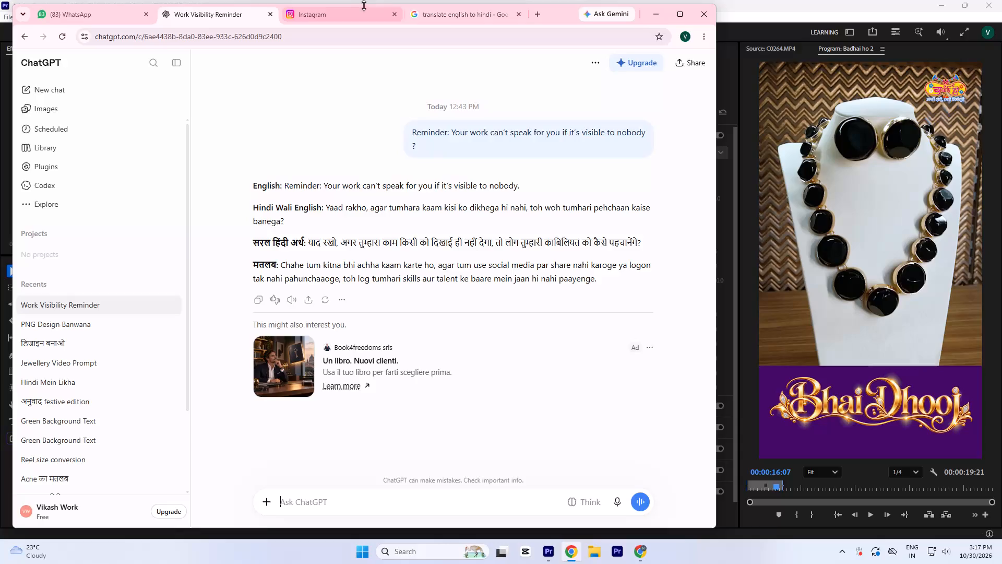
Translate the copied feedback "Changes: Message must be bolder and bigger to read easily" from English to Hindi in the open Google translation page.
{"action": "left_click", "coordinate": [420, 15]}
{"action": "left_click", "coordinate": [173, 151]}
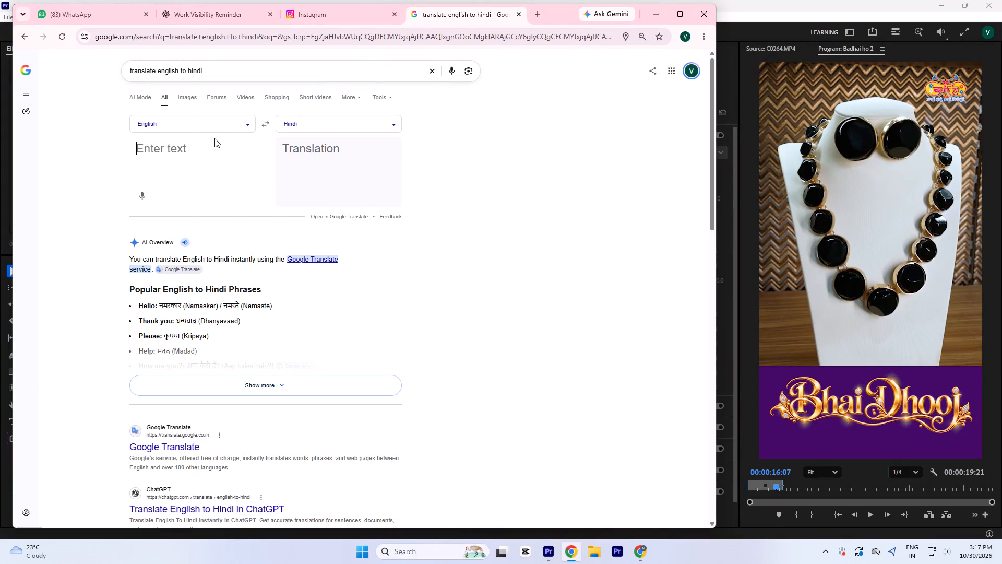
{"action": "key", "text": "ctrl+v"}
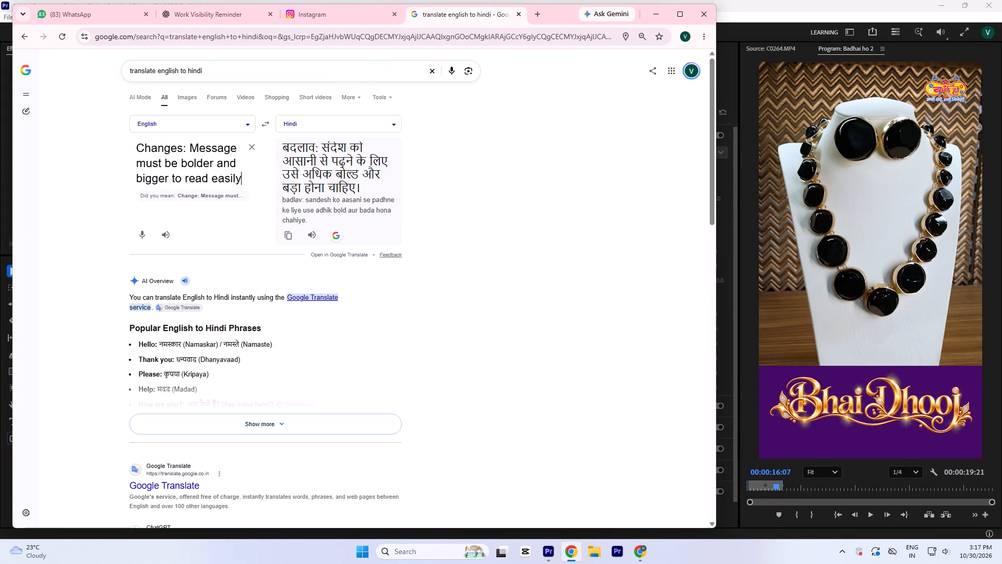
{"action": "left_click", "coordinate": [255, 145]}
Switch to Adobe Premiere and close the Badhai ho project.
{"action": "left_click", "coordinate": [987, 0]}
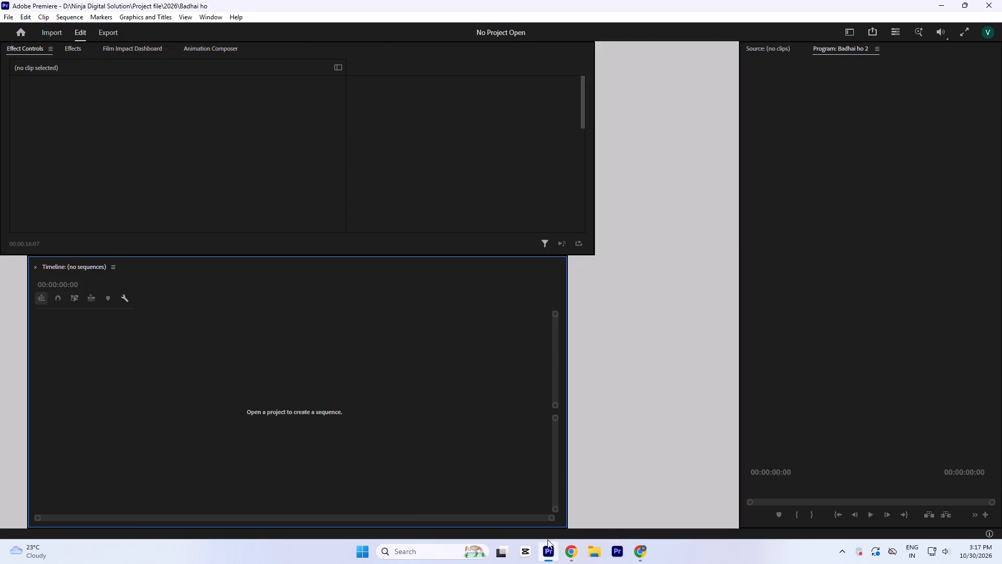
{"action": "left_click", "coordinate": [546, 549]}
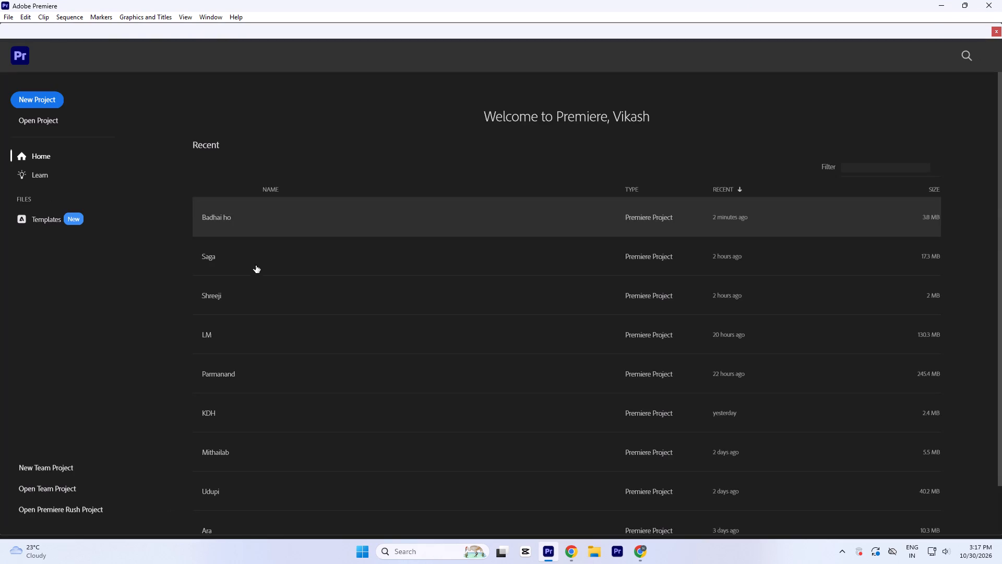
Open the recent Saga project, leaving its missing media unlinked.
{"action": "left_click", "coordinate": [231, 268]}
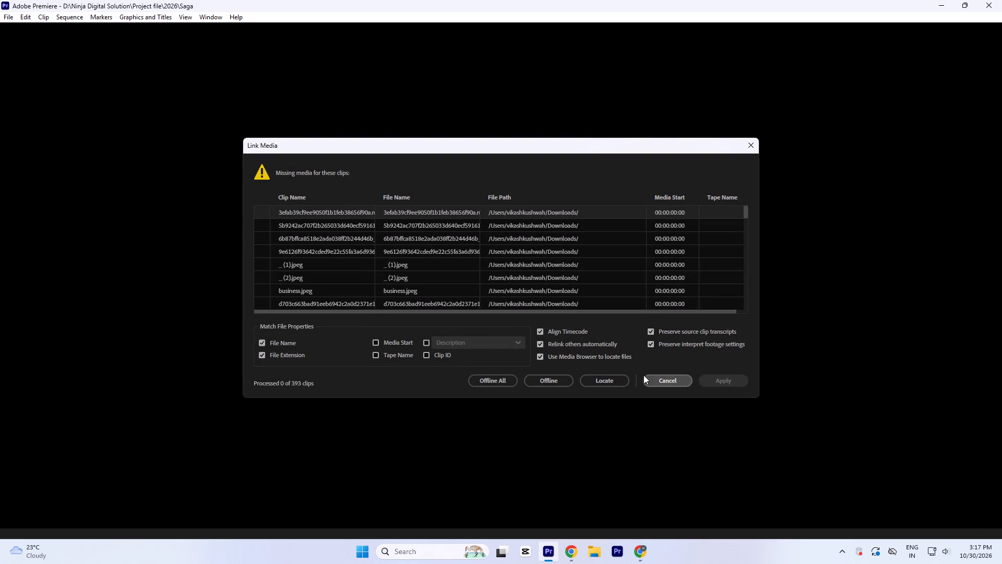
{"action": "left_click", "coordinate": [649, 379]}
{"action": "left_click", "coordinate": [595, 328]}
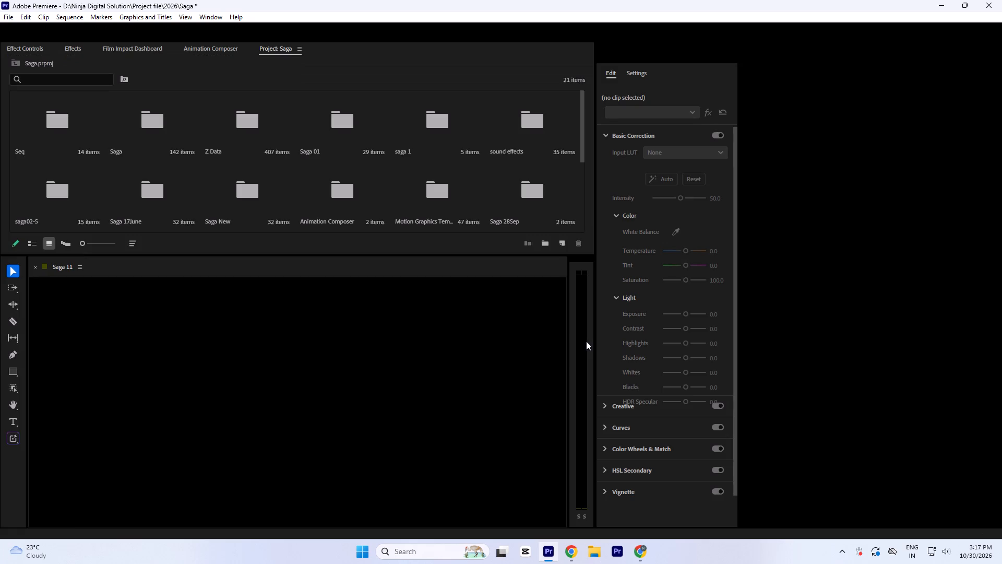
Break the Saga 11 caption into four lines: "Reminder: Your Work", "Can't Speak", "For You If It's", "Visible To Nobody".
{"action": "left_click", "coordinate": [237, 296]}
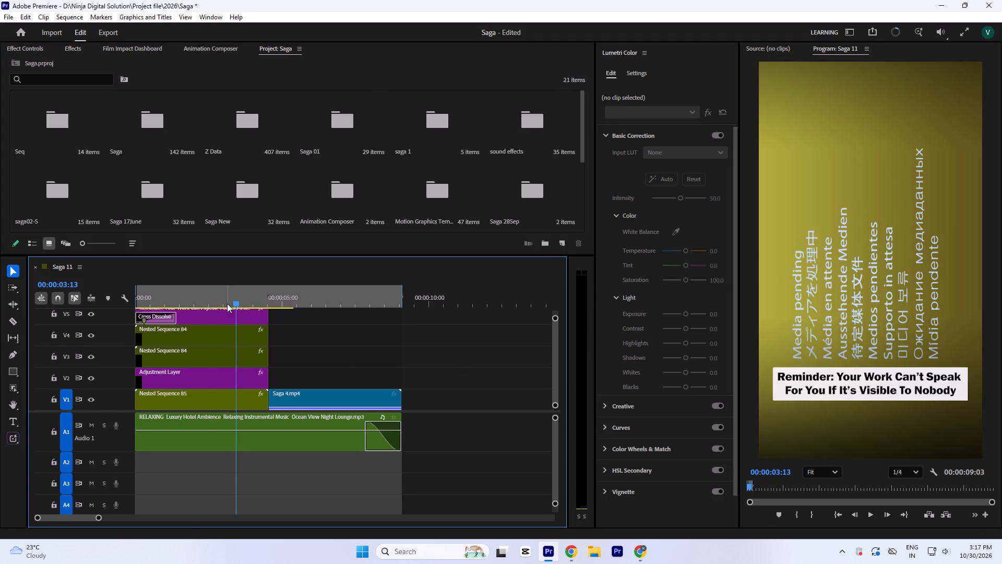
{"action": "type", "text": "``"}
{"action": "left_click", "coordinate": [228, 314]}
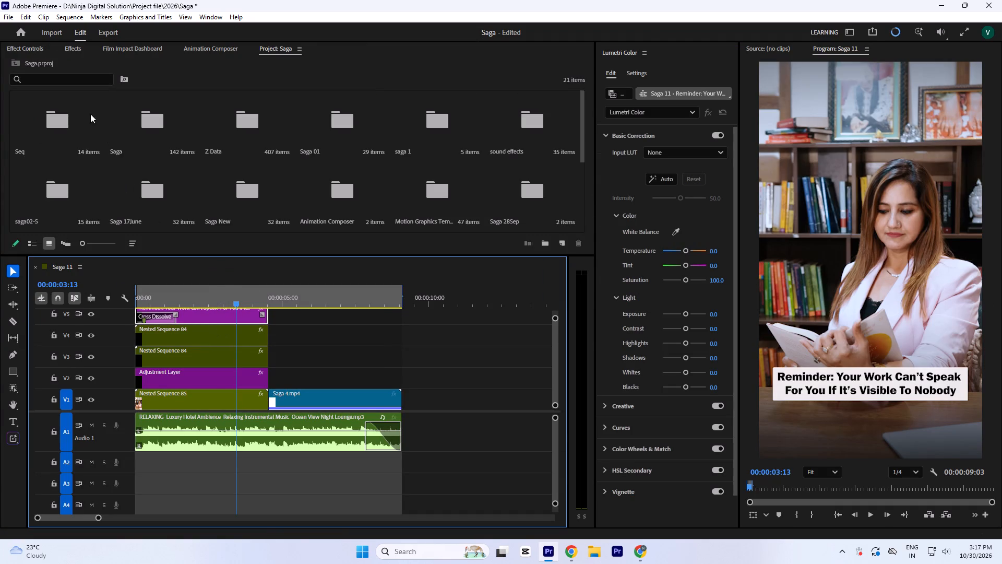
{"action": "left_click", "coordinate": [857, 368]}
{"action": "triple_click", "coordinate": [866, 378]}
{"action": "left_click", "coordinate": [866, 378]}
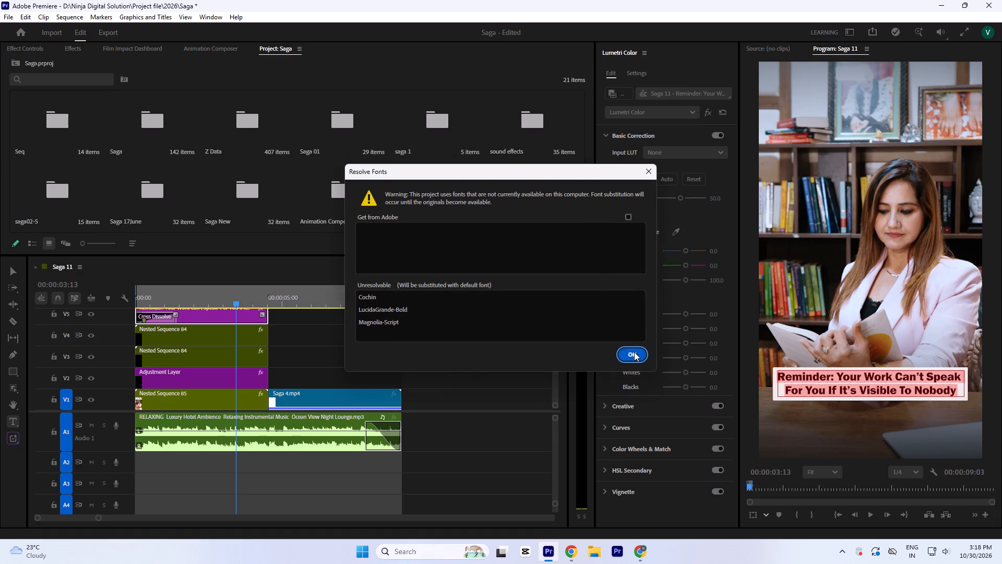
{"action": "left_click", "coordinate": [635, 352]}
{"action": "left_click", "coordinate": [899, 373]}
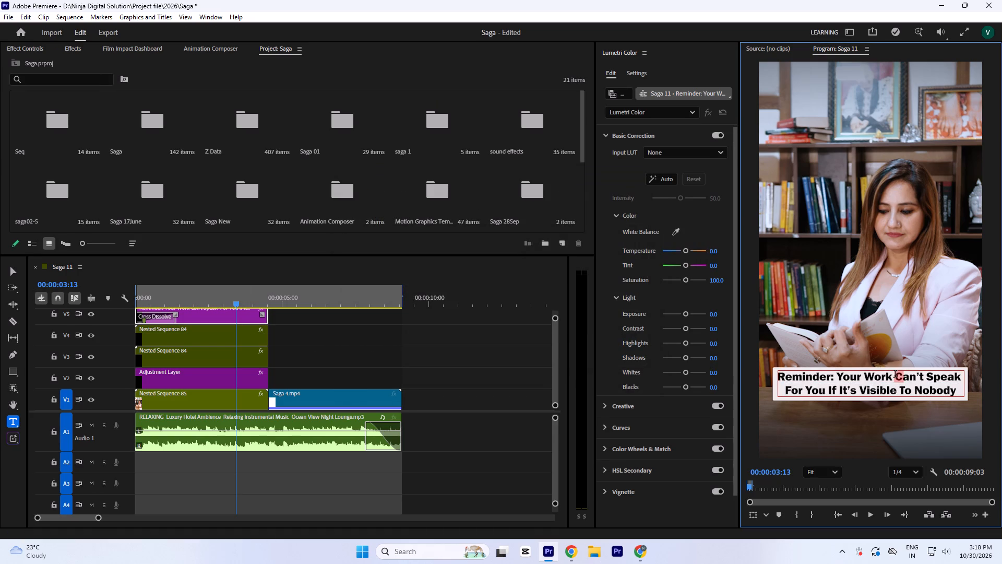
{"action": "left_click", "coordinate": [897, 375]}
{"action": "key", "text": "Return"}
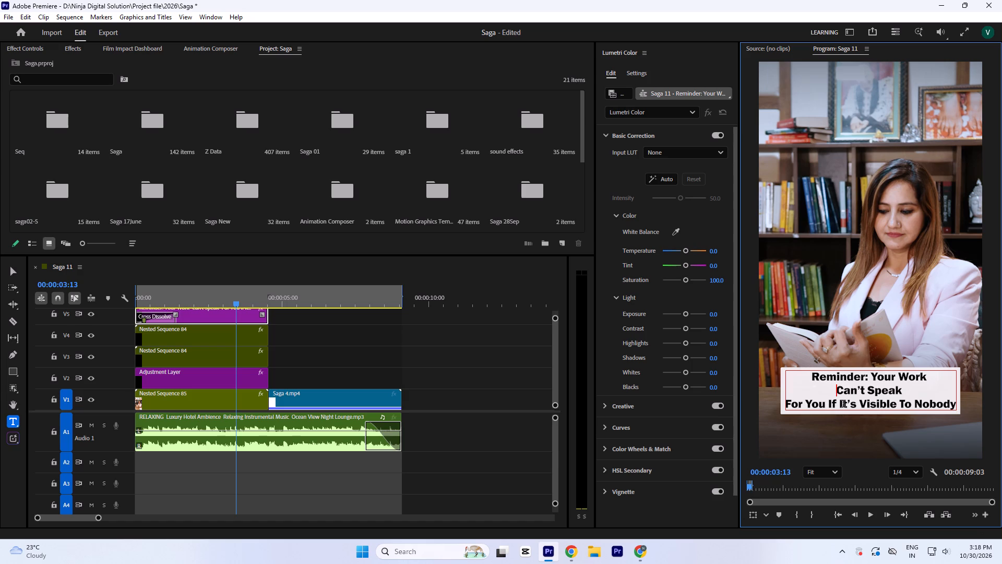
{"action": "left_click", "coordinate": [861, 402]}
{"action": "key", "text": "Return"}
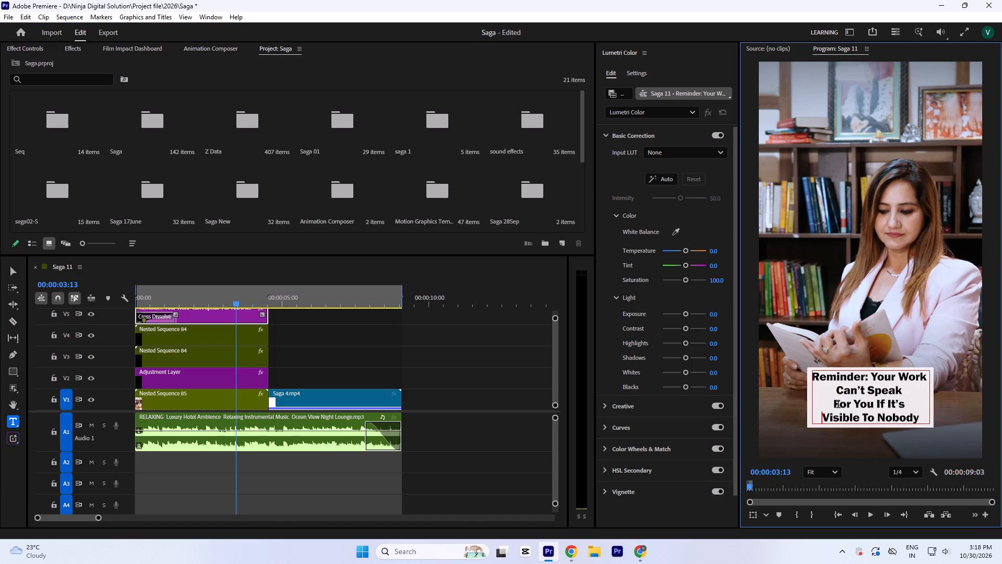
Rearrange the caption's line breaks into three lines: "Reminder: Your Work Can't", "Speak For You If It's", "Visible To Nobody".
{"action": "left_click", "coordinate": [835, 405]}
{"action": "key", "text": "BackSpace"}
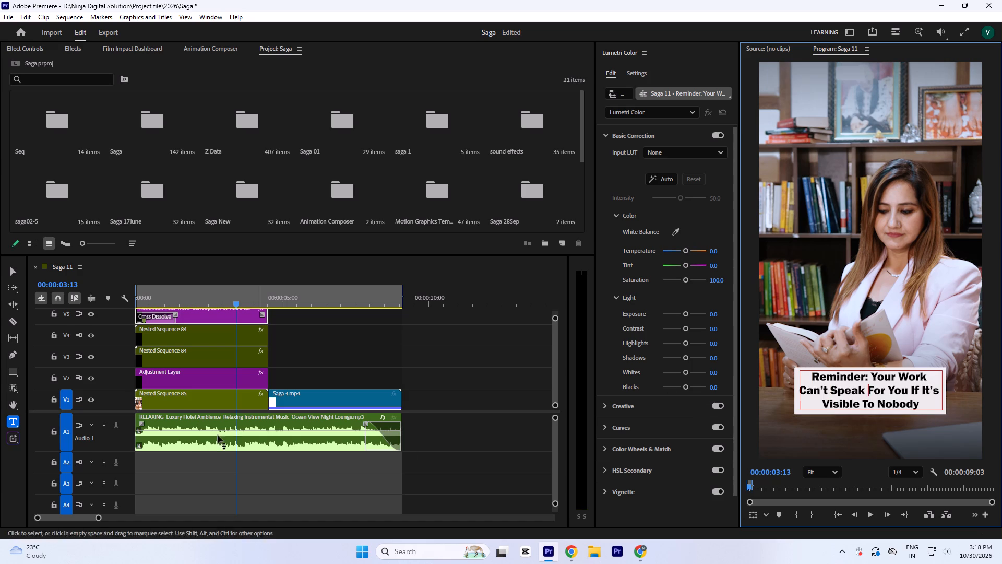
{"action": "left_click", "coordinate": [825, 389]}
{"action": "left_click", "coordinate": [830, 389]}
{"action": "key", "text": "Left"}
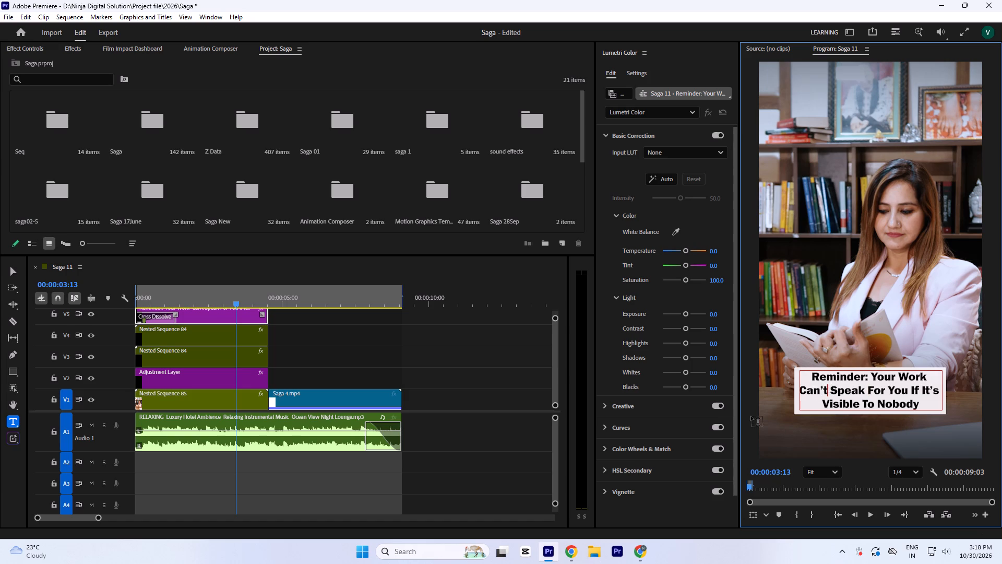
{"action": "key", "text": "Left"}
{"action": "left_click", "coordinate": [833, 389]}
{"action": "key", "text": "Return"}
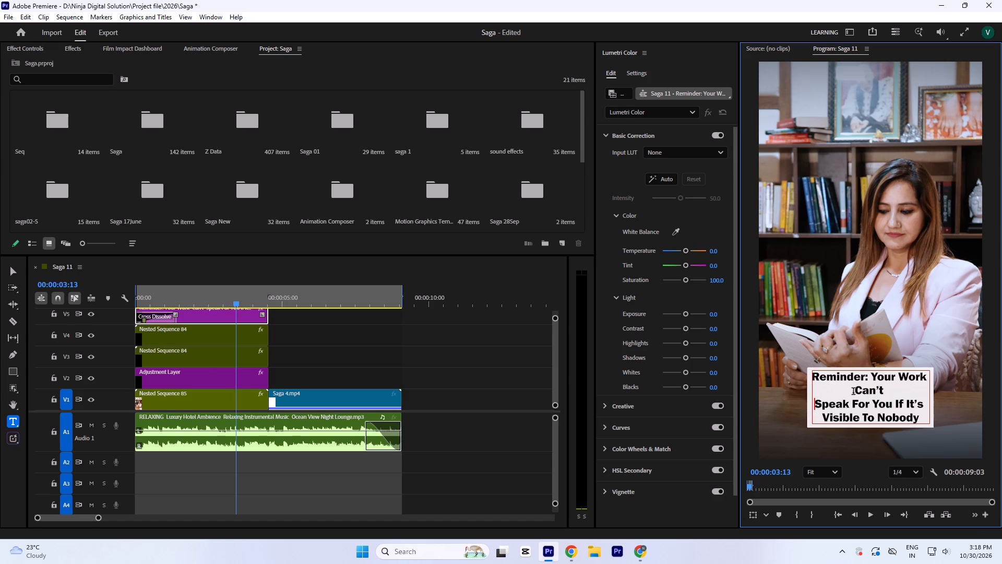
{"action": "left_click", "coordinate": [855, 390]}
{"action": "key", "text": "BackSpace"}
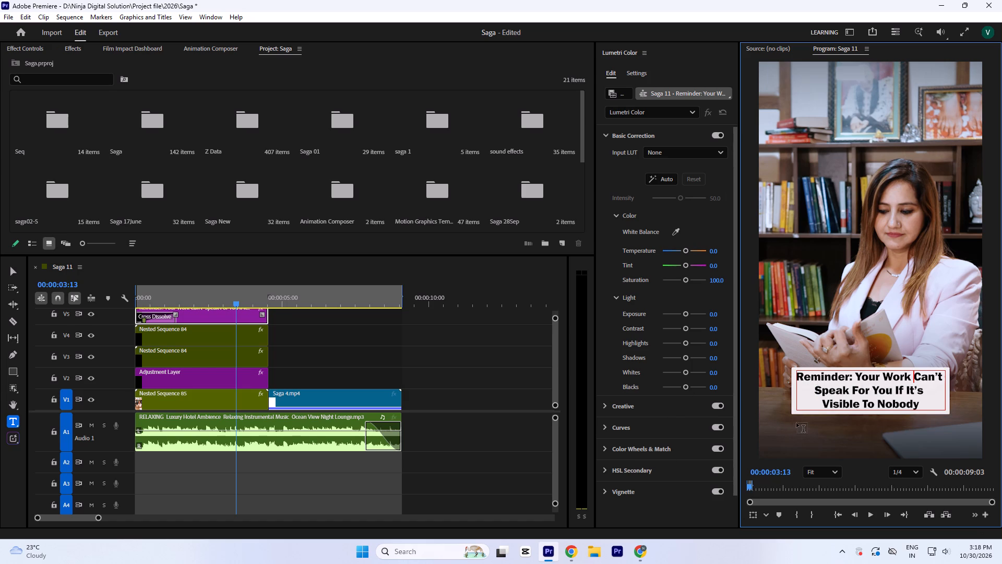
{"action": "left_click", "coordinate": [469, 380]}
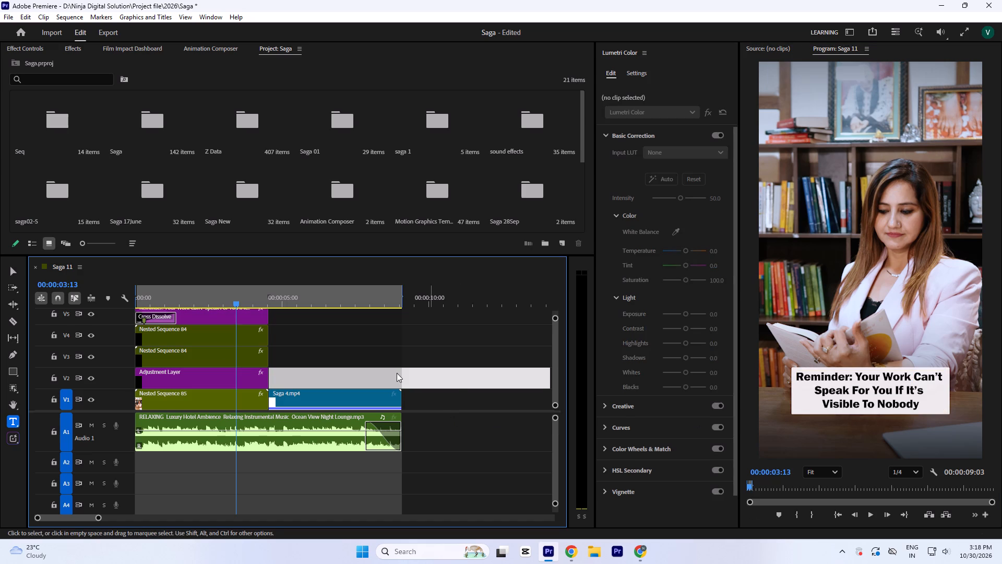
Open the effect settings of the caption graphic clip on the timeline.
{"action": "left_click", "coordinate": [238, 318]}
{"action": "left_click", "coordinate": [29, 48]}
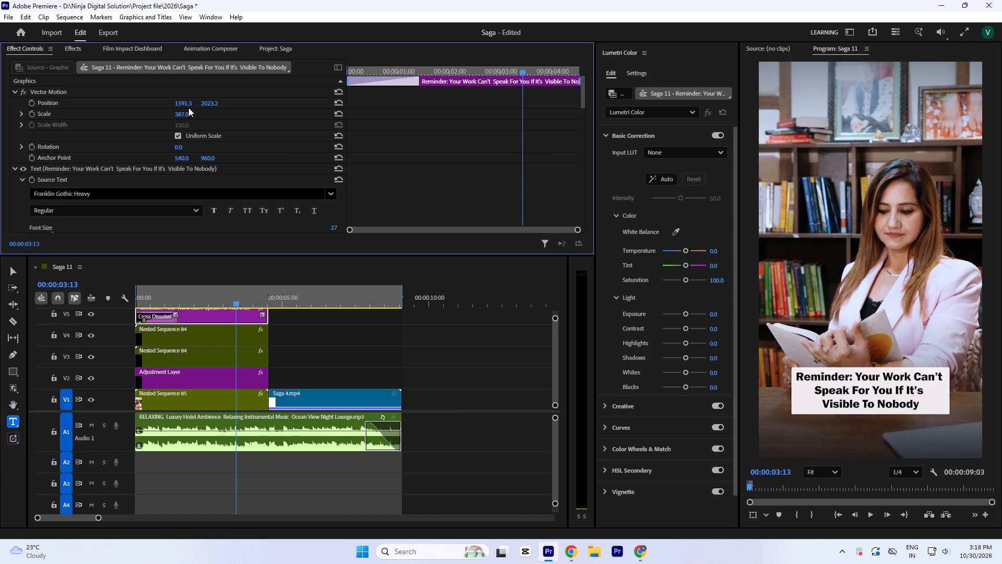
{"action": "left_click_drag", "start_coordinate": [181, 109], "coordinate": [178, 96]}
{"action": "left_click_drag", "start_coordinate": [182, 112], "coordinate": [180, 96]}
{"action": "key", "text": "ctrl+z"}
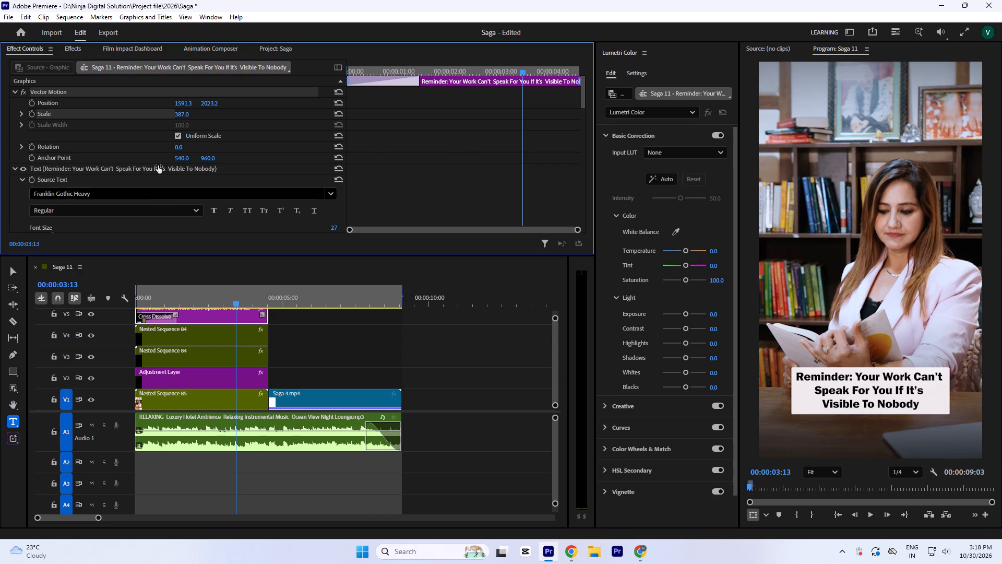
Increase the caption text's font size to 32.
{"action": "scroll", "coordinate": [468, 155], "scroll_direction": "down", "scroll_amount": 11}
{"action": "left_click", "coordinate": [53, 121]}
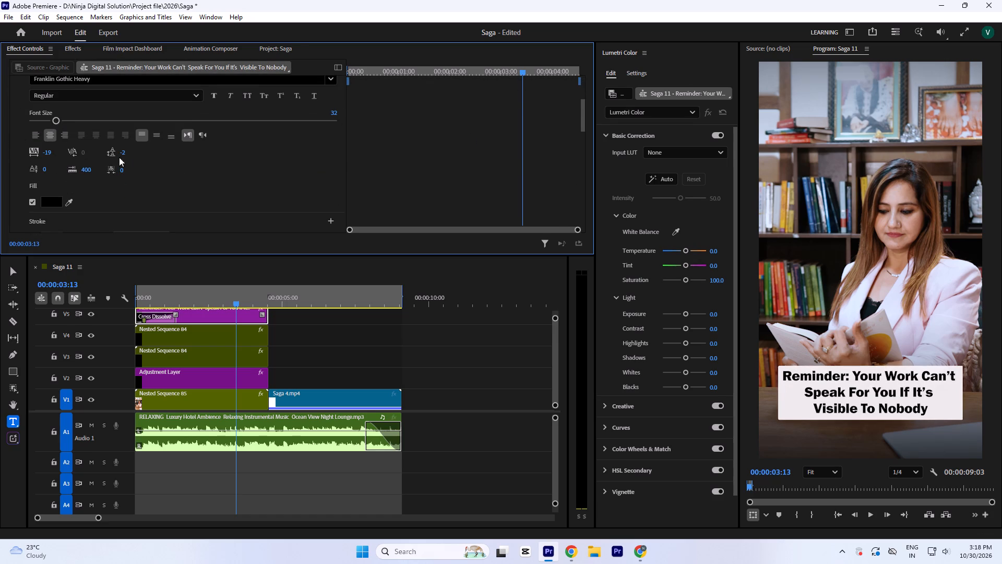
Preview the fonts listed after Franklin Gothic Heavy, through to SimSun, on the caption text to compare their boldness and readability.
{"action": "scroll", "coordinate": [360, 134], "scroll_direction": "up", "scroll_amount": 3}
{"action": "left_click", "coordinate": [290, 111]}
{"action": "key", "text": "Down"}
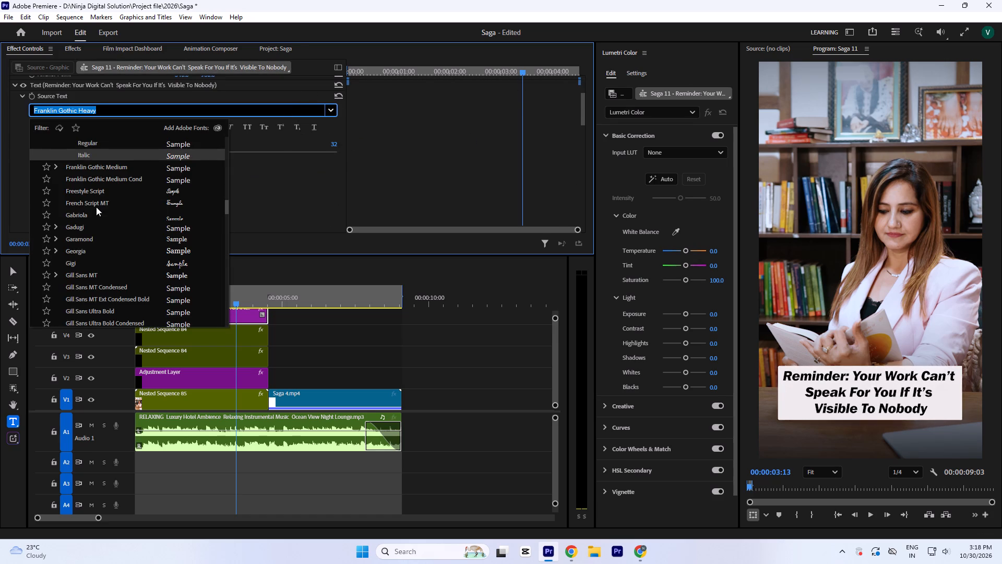
{"action": "key", "text": "Down"}
{"action": "key", "text": "Down"}
{"action": "key", "text": "Down"}
{"action": "key", "text": "Down"}
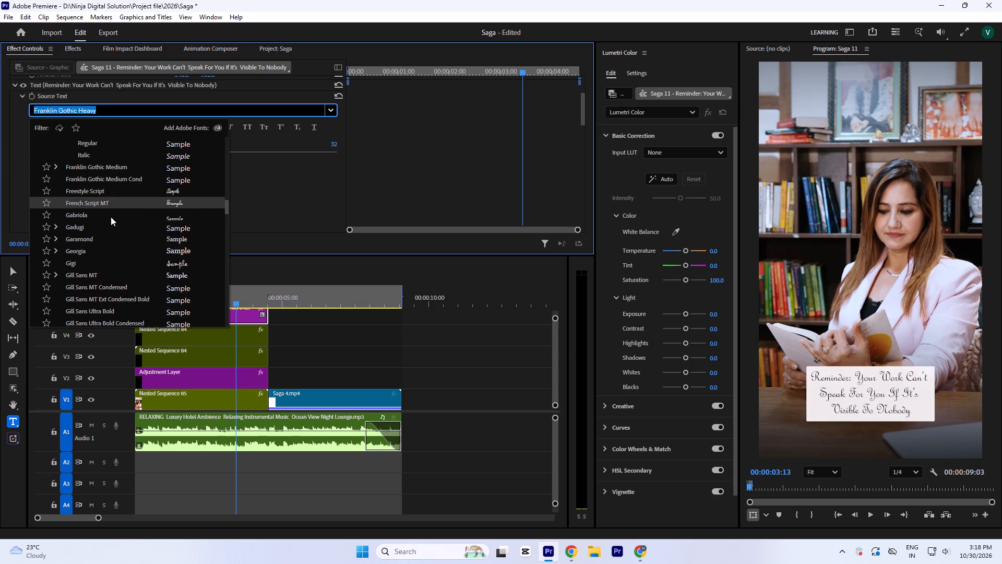
{"action": "key", "text": "Down"}
{"action": "key", "text": "Down"}
{"action": "key", "text": "Down"}
{"action": "key", "text": "Down"}
{"action": "key", "text": "Down"}
{"action": "key", "text": "Down"}
{"action": "key", "text": "Down"}
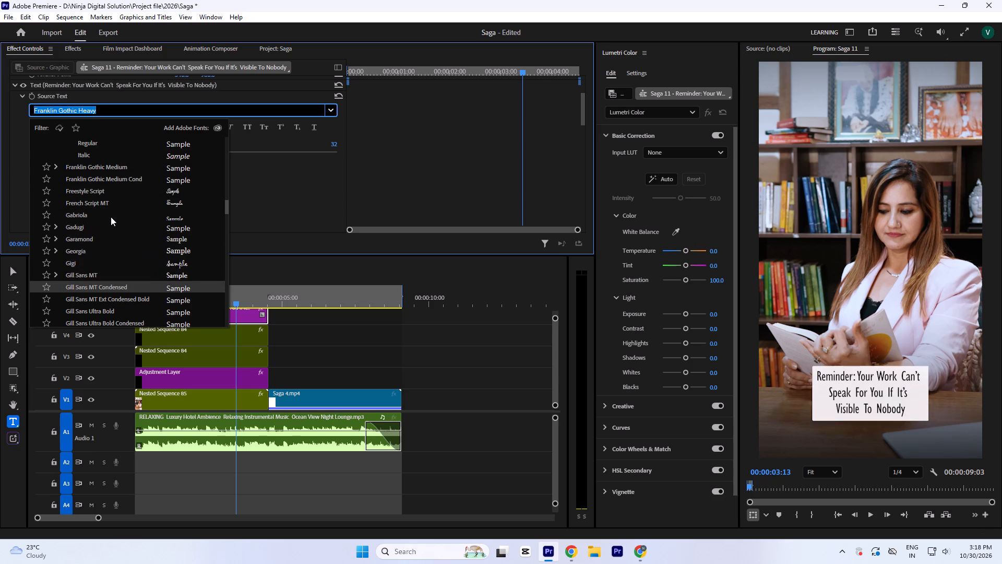
{"action": "key", "text": "Down"}
{"action": "key", "text": "Down"}
{"action": "key", "text": "Down"}
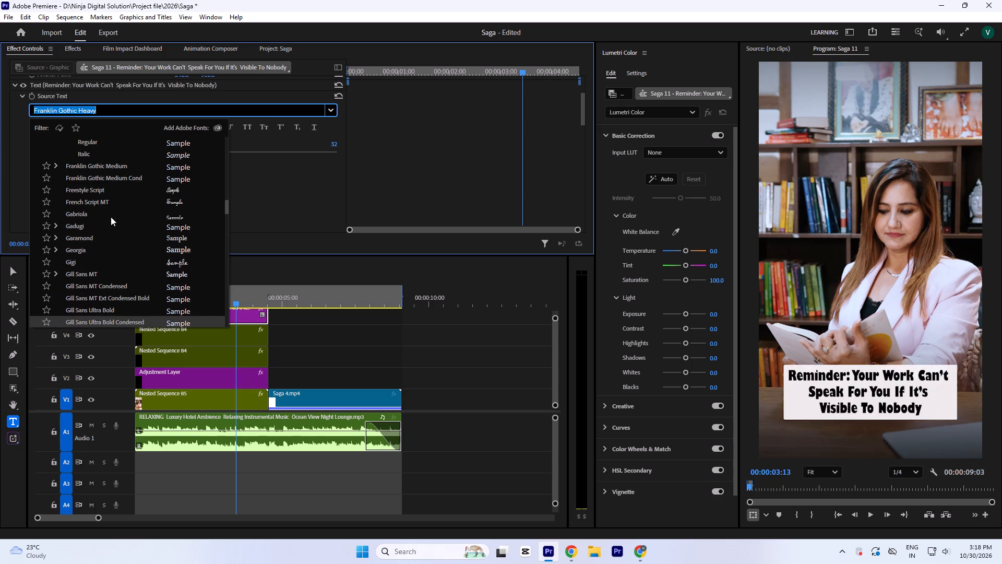
{"action": "key", "text": "Down"}
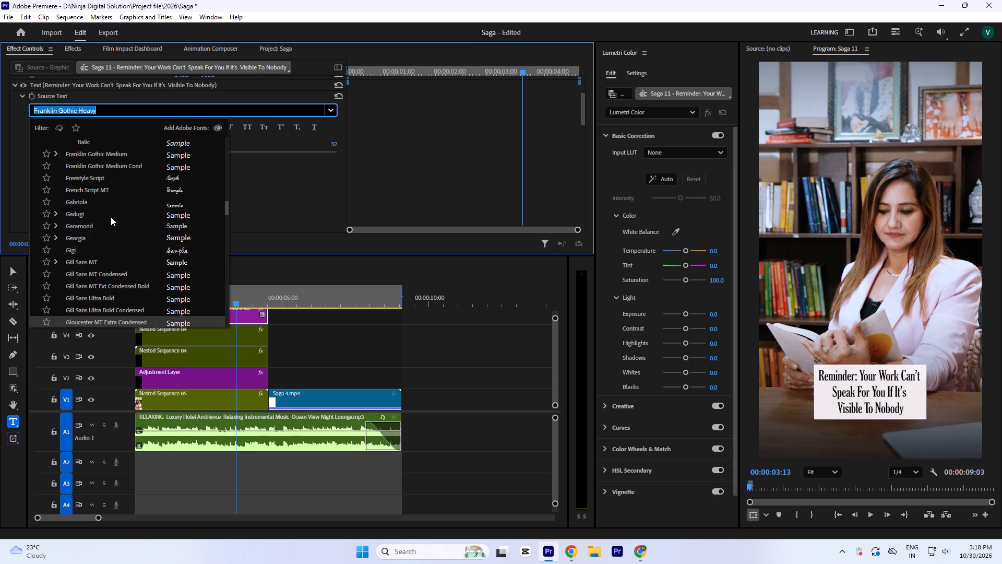
{"action": "key", "text": "Down"}
{"action": "key", "text": "Down"}
{"action": "key", "text": "Down"}
{"action": "key", "text": "Down"}
{"action": "key", "text": "Down"}
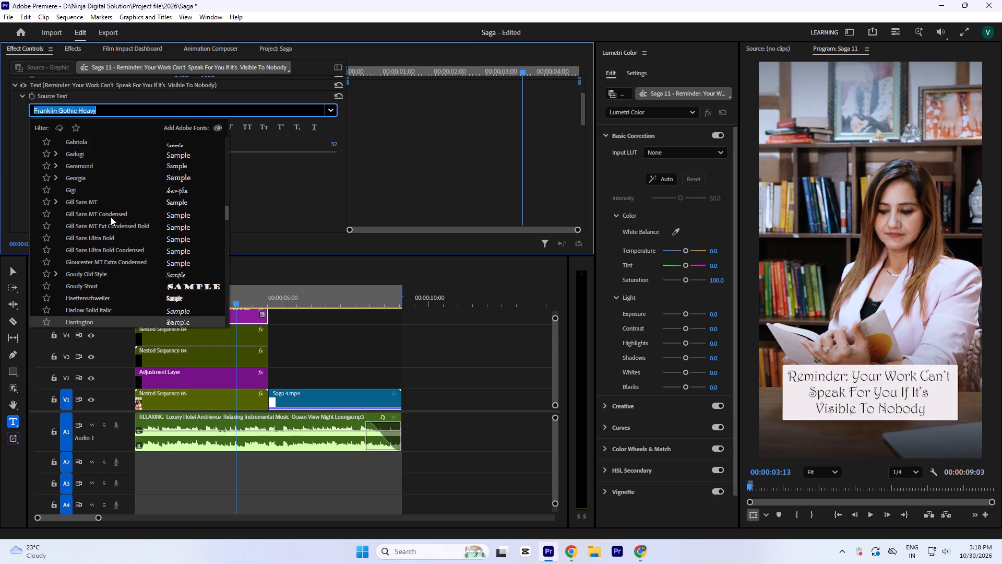
{"action": "key", "text": "Down"}
{"action": "key", "text": "Down"}
{"action": "key", "text": "Down"}
{"action": "key", "text": "Down"}
{"action": "key", "text": "Down"}
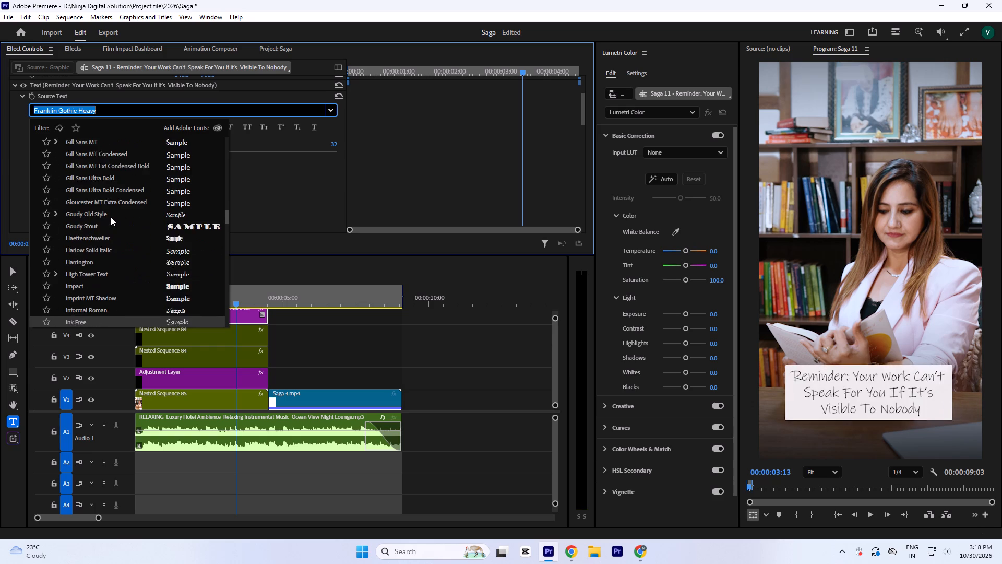
{"action": "key", "text": "Down"}
{"action": "key", "text": "Down"}
{"action": "key", "text": "Down"}
{"action": "key", "text": "Down"}
{"action": "key", "text": "Down"}
{"action": "key", "text": "Down"}
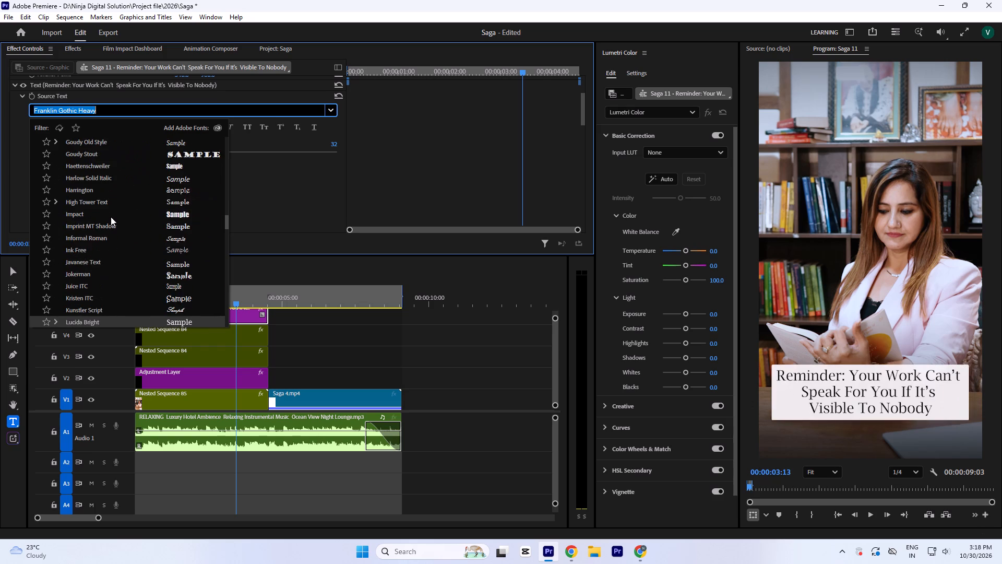
{"action": "key", "text": "Down"}
{"action": "key", "text": "Down"}
{"action": "key", "text": "Down"}
{"action": "key", "text": "Down"}
{"action": "key", "text": "Down"}
{"action": "key", "text": "Down"}
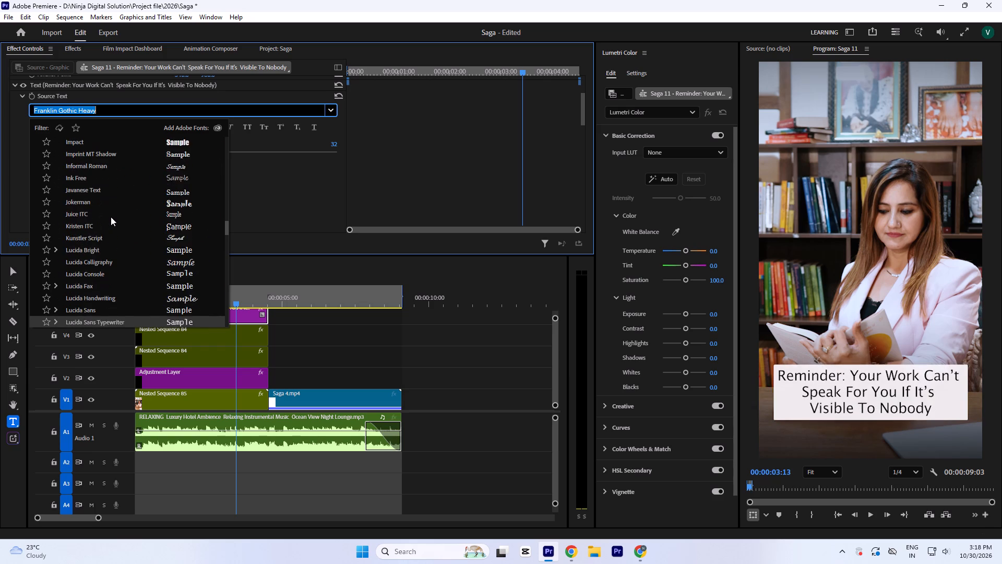
{"action": "key", "text": "Down"}
{"action": "key", "text": "Down"}
{"action": "key", "text": "Down"}
{"action": "key", "text": "Down"}
{"action": "key", "text": "Down"}
{"action": "key", "text": "Down"}
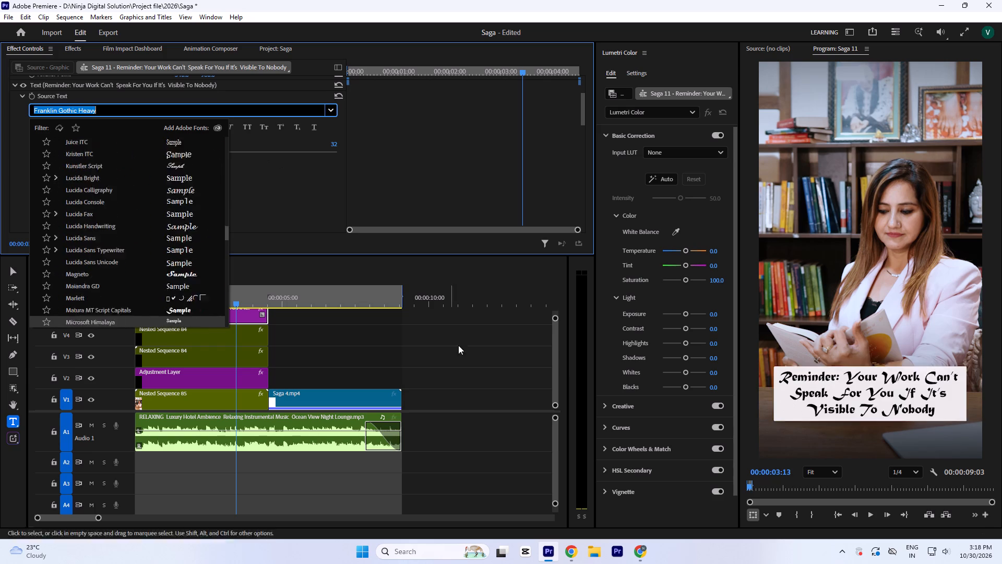
{"action": "key", "text": "Down"}
{"action": "key", "text": "Down"}
{"action": "key", "text": "Down"}
{"action": "key", "text": "Down"}
{"action": "key", "text": "Down"}
{"action": "key", "text": "Down"}
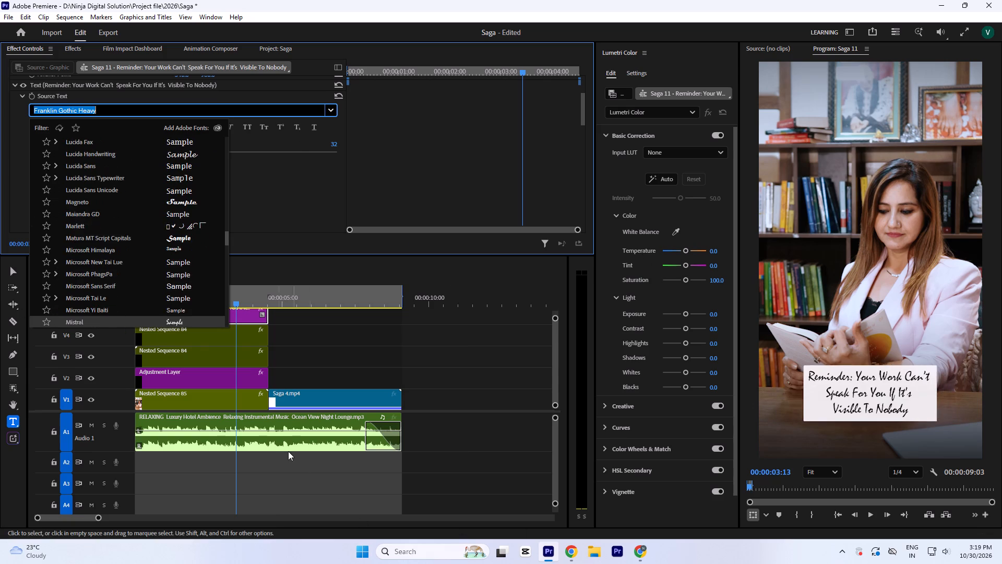
{"action": "key", "text": "Down"}
{"action": "key", "text": "Down"}
{"action": "key", "text": "Down"}
{"action": "key", "text": "Down"}
{"action": "key", "text": "Down"}
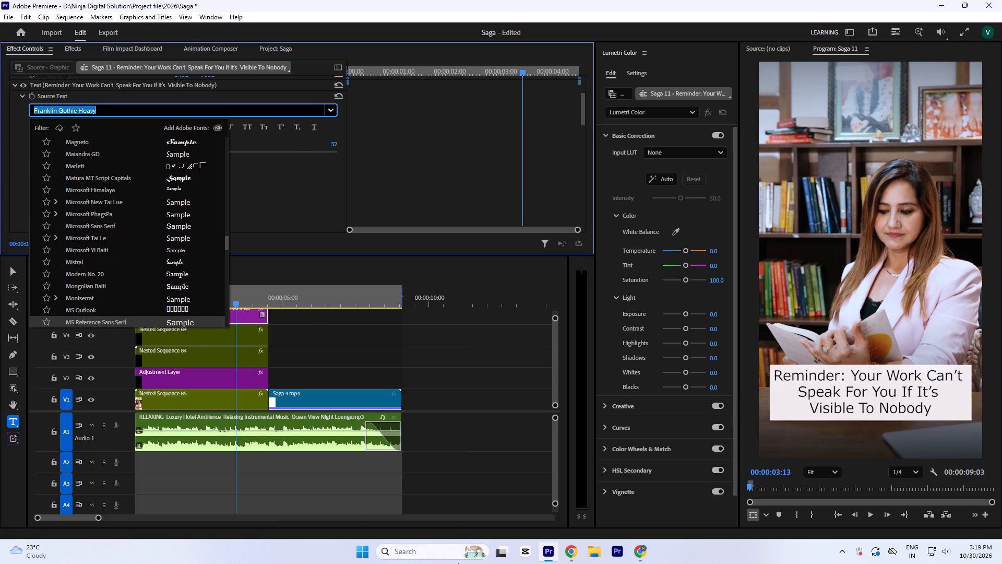
{"action": "key", "text": "Down"}
{"action": "key", "text": "Down"}
{"action": "key", "text": "Up"}
{"action": "key", "text": "Up"}
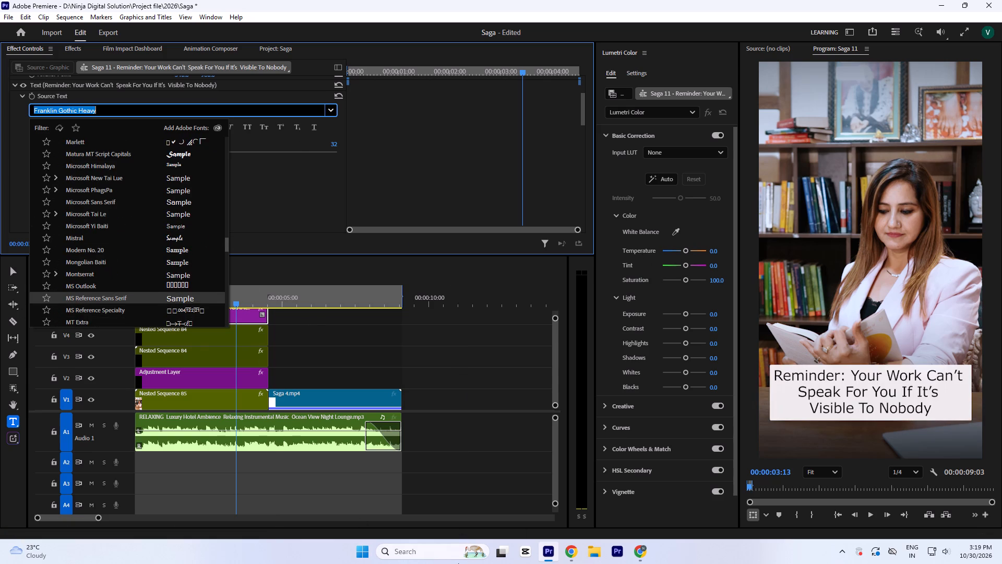
{"action": "key", "text": "Down"}
{"action": "key", "text": "Down"}
{"action": "key", "text": "Down"}
{"action": "key", "text": "Down"}
{"action": "key", "text": "Down"}
{"action": "key", "text": "Down"}
{"action": "key", "text": "Down"}
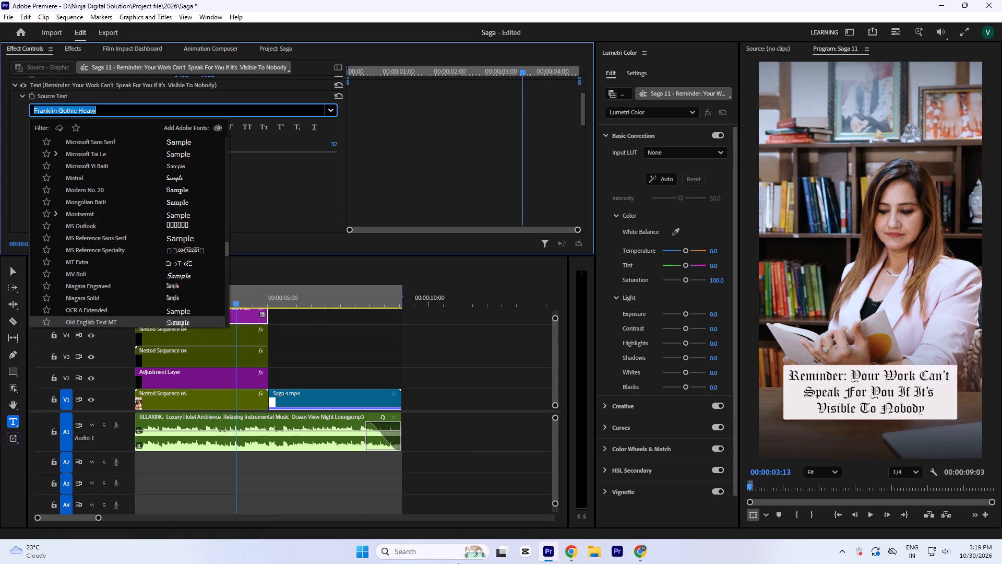
{"action": "key", "text": "Down"}
{"action": "key", "text": "Down"}
{"action": "key", "text": "Down"}
{"action": "key", "text": "Down"}
{"action": "key", "text": "Down"}
{"action": "key", "text": "Down"}
{"action": "key", "text": "Down"}
{"action": "key", "text": "Down"}
{"action": "key", "text": "Down"}
{"action": "key", "text": "Down"}
{"action": "key", "text": "Down"}
{"action": "key", "text": "Down"}
{"action": "key", "text": "Down"}
{"action": "key", "text": "Down"}
{"action": "key", "text": "Down"}
{"action": "key", "text": "Down"}
{"action": "key", "text": "Down"}
{"action": "key", "text": "Down"}
{"action": "key", "text": "Down"}
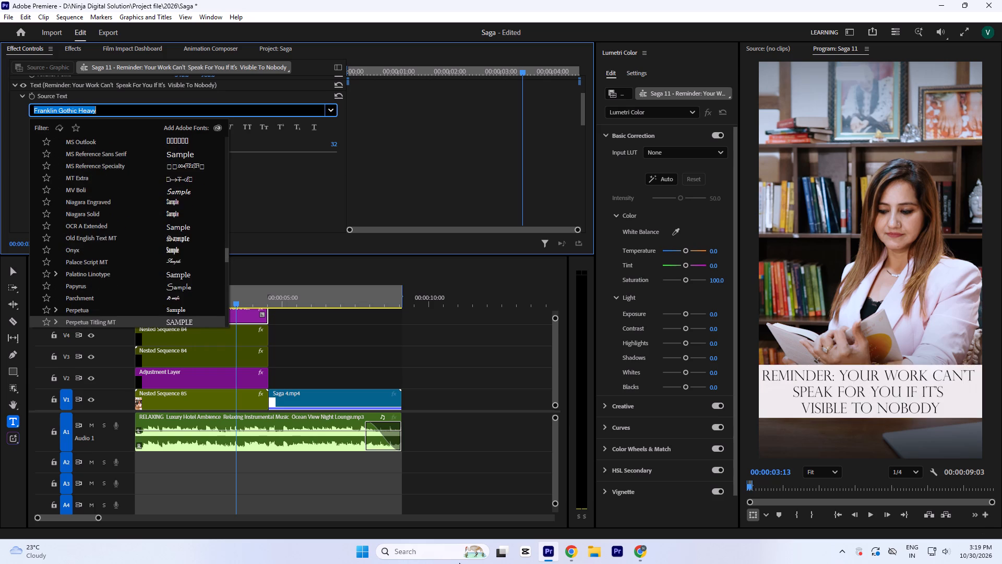
{"action": "key", "text": "Up"}
{"action": "key", "text": "Up"}
{"action": "key", "text": "Down"}
{"action": "key", "text": "Down"}
{"action": "key", "text": "Down"}
{"action": "key", "text": "Down"}
{"action": "key", "text": "Down"}
{"action": "key", "text": "Down"}
{"action": "key", "text": "Down"}
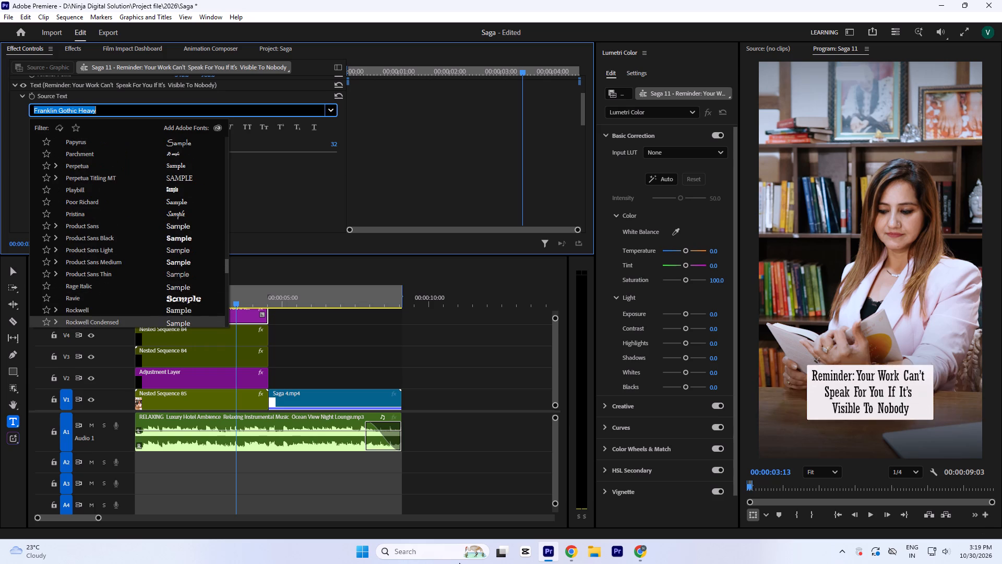
{"action": "key", "text": "Down"}
{"action": "key", "text": "Up"}
{"action": "key", "text": "Up"}
{"action": "key", "text": "Up"}
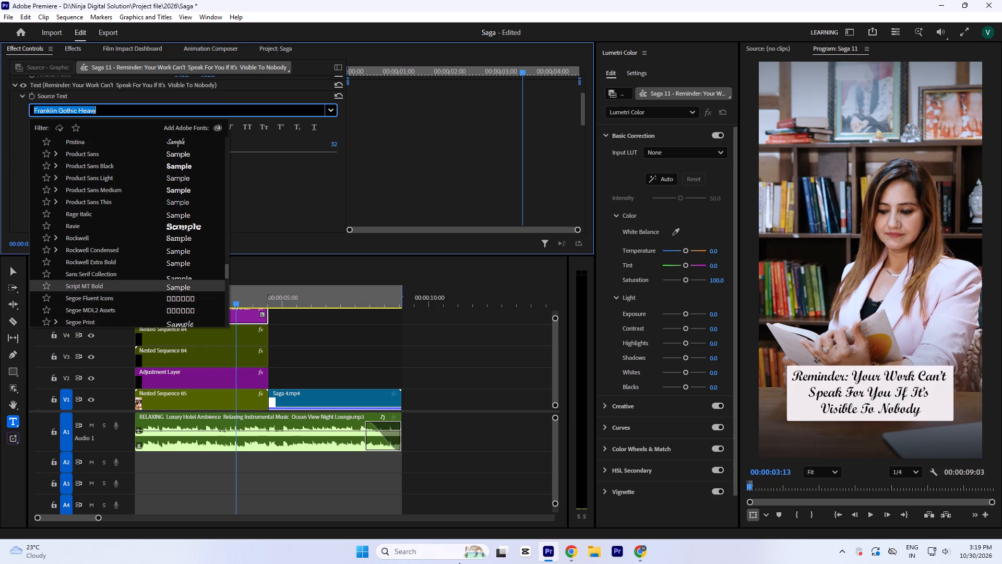
{"action": "key", "text": "Down"}
{"action": "key", "text": "Down"}
{"action": "key", "text": "Down"}
{"action": "key", "text": "Down"}
{"action": "key", "text": "Down"}
{"action": "key", "text": "Down"}
{"action": "key", "text": "Down"}
{"action": "key", "text": "Down"}
{"action": "key", "text": "Down"}
{"action": "key", "text": "Down"}
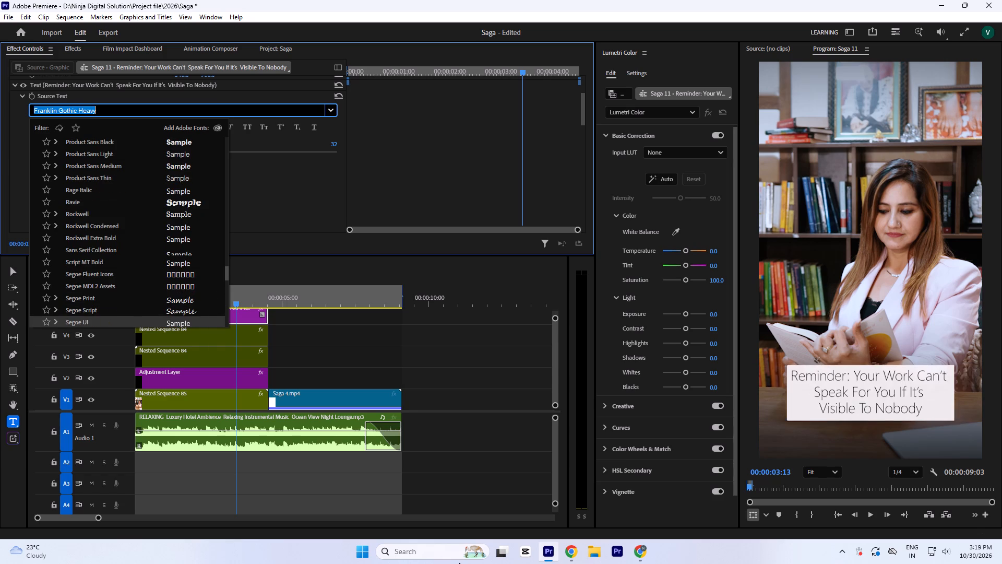
{"action": "key", "text": "Down"}
{"action": "key", "text": "Down"}
{"action": "key", "text": "Down"}
{"action": "key", "text": "Down"}
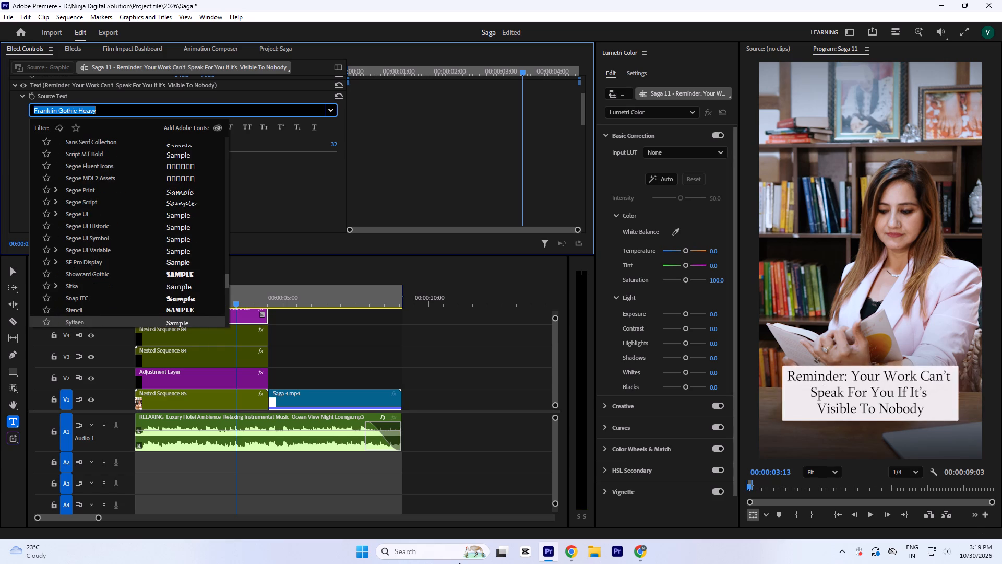
{"action": "key", "text": "Up"}
{"action": "key", "text": "Down"}
{"action": "key", "text": "Down"}
{"action": "key", "text": "Down"}
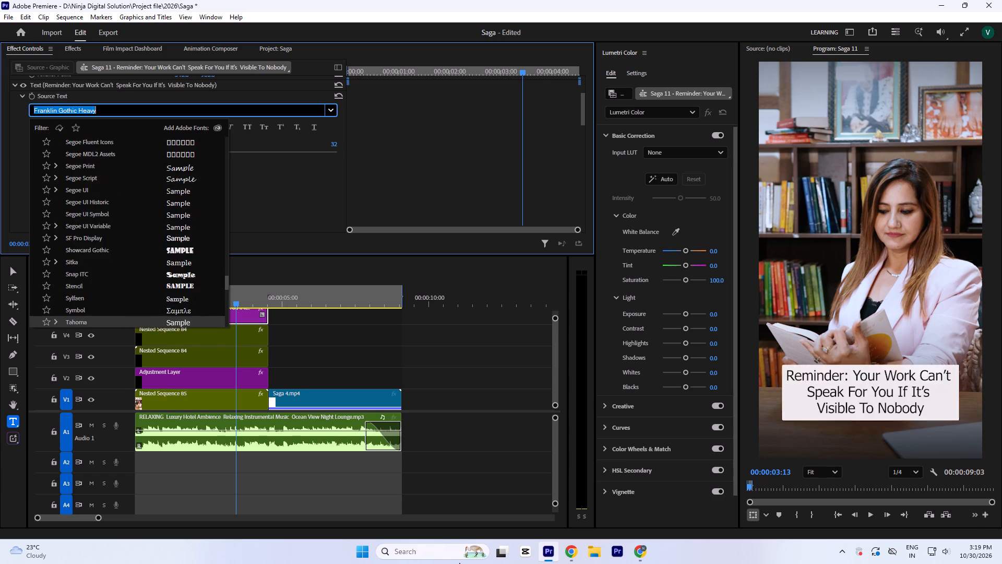
{"action": "key", "text": "Down"}
{"action": "key", "text": "Down"}
{"action": "key", "text": "Down"}
{"action": "key", "text": "Down"}
{"action": "key", "text": "Down"}
{"action": "key", "text": "Down"}
{"action": "key", "text": "Down"}
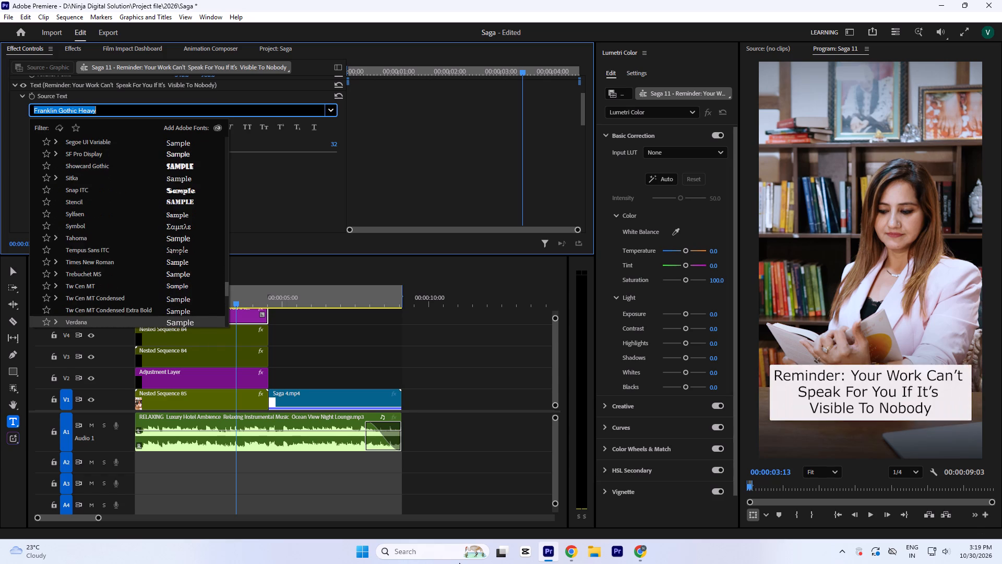
{"action": "key", "text": "Down"}
{"action": "key", "text": "Down"}
{"action": "key", "text": "Down"}
{"action": "key", "text": "Down"}
{"action": "key", "text": "Down"}
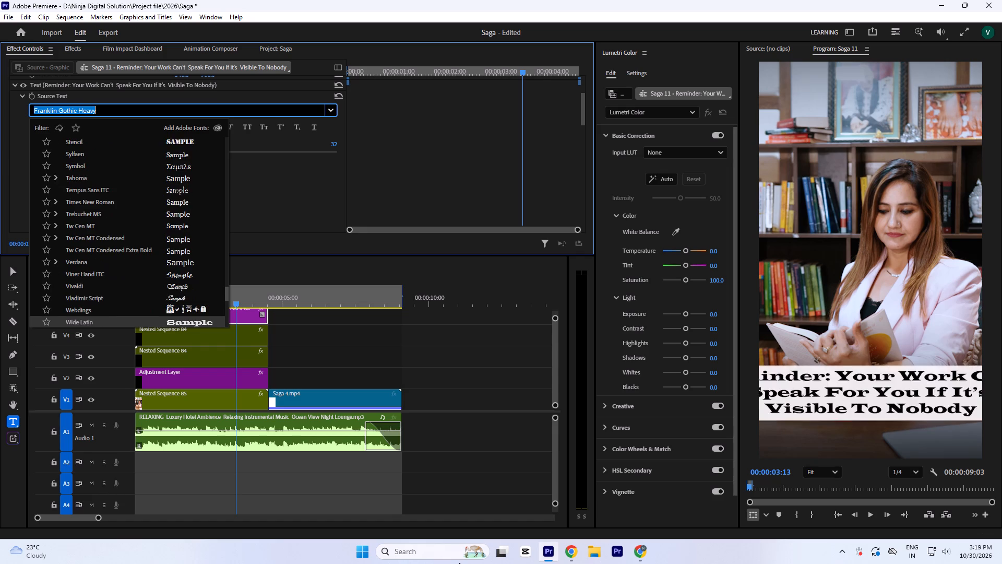
{"action": "key", "text": "Down"}
{"action": "key", "text": "Down"}
{"action": "key", "text": "Down"}
{"action": "key", "text": "Down"}
{"action": "key", "text": "Down"}
{"action": "key", "text": "Down"}
{"action": "key", "text": "Down"}
{"action": "key", "text": "Down"}
{"action": "key", "text": "Down"}
{"action": "key", "text": "Down"}
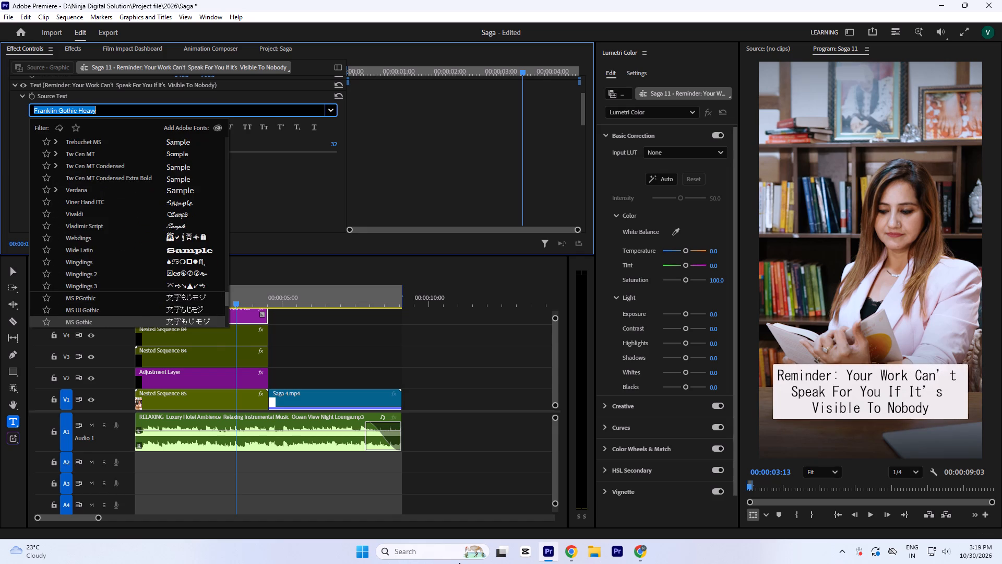
{"action": "key", "text": "Down"}
{"action": "key", "text": "Down"}
{"action": "key", "text": "Down"}
{"action": "key", "text": "Down"}
{"action": "key", "text": "Down"}
{"action": "key", "text": "Down"}
{"action": "key", "text": "Down"}
{"action": "key", "text": "Down"}
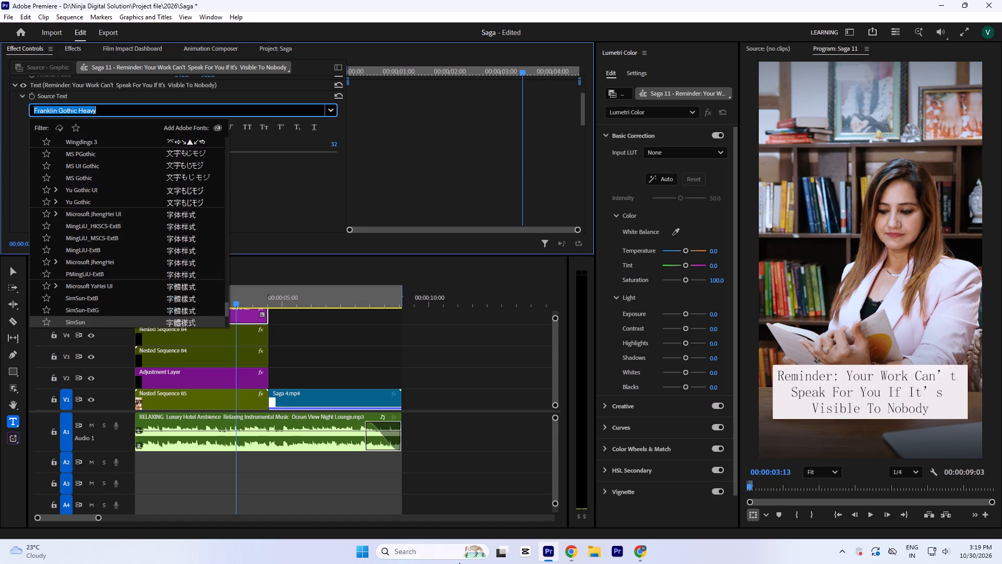
Preview the remaining fonts listed after SimSun, through to Segoe UI Emoji, on the caption text.
{"action": "key", "text": "Down"}
{"action": "key", "text": "Down"}
{"action": "key", "text": "Down"}
{"action": "key", "text": "Down"}
{"action": "key", "text": "Down"}
{"action": "key", "text": "Down"}
{"action": "key", "text": "Down"}
{"action": "key", "text": "Down"}
{"action": "key", "text": "Down"}
{"action": "key", "text": "Down"}
{"action": "key", "text": "Down"}
{"action": "key", "text": "Down"}
{"action": "key", "text": "Down"}
{"action": "key", "text": "Down"}
{"action": "key", "text": "Down"}
{"action": "key", "text": "Down"}
{"action": "key", "text": "Down"}
{"action": "key", "text": "Down"}
{"action": "key", "text": "Down"}
{"action": "key", "text": "Down"}
Preview the fonts in reverse order from Segoe UI Emoji back to Product Sans Black on the caption, comparing weight and readability.
{"action": "key", "text": "Up"}
{"action": "key", "text": "Up"}
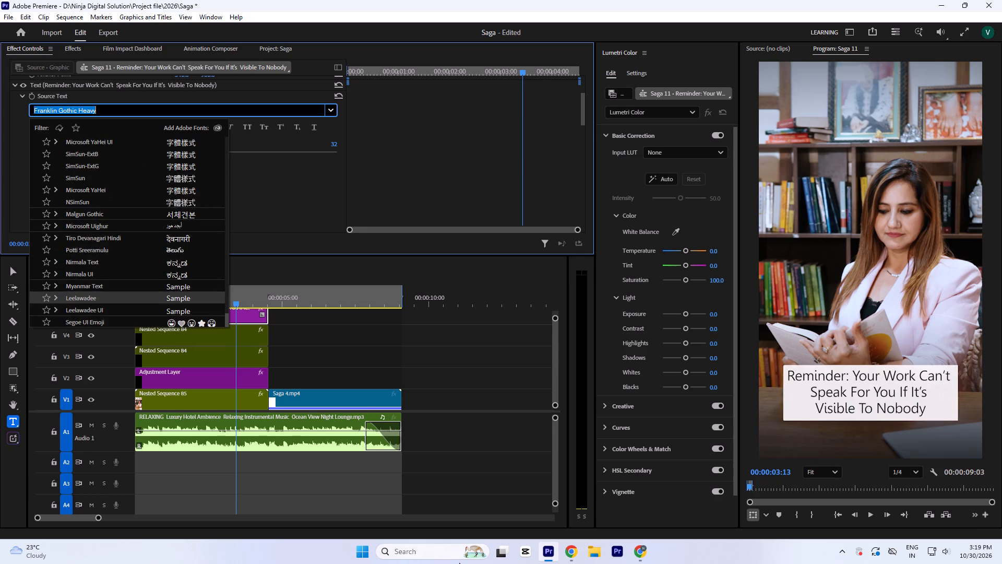
{"action": "key", "text": "Up"}
{"action": "key", "text": "Up"}
{"action": "key", "text": "Up"}
{"action": "key", "text": "Up"}
{"action": "key", "text": "Up"}
{"action": "key", "text": "Up"}
{"action": "key", "text": "Up"}
{"action": "key", "text": "Up"}
{"action": "key", "text": "Up"}
{"action": "key", "text": "Up"}
{"action": "key", "text": "Up"}
{"action": "key", "text": "Up"}
{"action": "key", "text": "Up"}
{"action": "key", "text": "Up"}
{"action": "key", "text": "Up"}
{"action": "key", "text": "Up"}
{"action": "key", "text": "Up"}
{"action": "key", "text": "Up"}
{"action": "key", "text": "Up"}
{"action": "key", "text": "Up"}
{"action": "key", "text": "Up"}
{"action": "key", "text": "Up"}
{"action": "key", "text": "Up"}
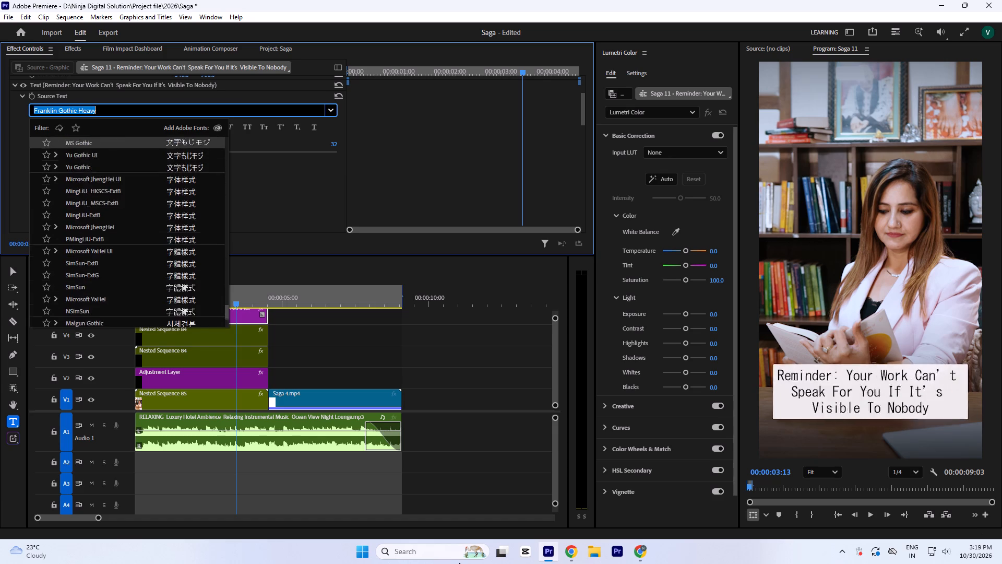
{"action": "key", "text": "Up"}
{"action": "key", "text": "Up"}
{"action": "key", "text": "Up"}
{"action": "key", "text": "Up"}
{"action": "key", "text": "Up"}
{"action": "key", "text": "Up"}
{"action": "key", "text": "Up"}
{"action": "key", "text": "Up"}
{"action": "key", "text": "Up"}
{"action": "key", "text": "Up"}
{"action": "key", "text": "Up"}
{"action": "key", "text": "Up"}
{"action": "key", "text": "Up"}
{"action": "key", "text": "Up"}
{"action": "key", "text": "Up"}
{"action": "key", "text": "Up"}
{"action": "key", "text": "Up"}
{"action": "key", "text": "Up"}
{"action": "key", "text": "Up"}
{"action": "key", "text": "Up"}
{"action": "key", "text": "Up"}
{"action": "key", "text": "Up"}
{"action": "key", "text": "Up"}
{"action": "key", "text": "Up"}
{"action": "key", "text": "Up"}
{"action": "key", "text": "Up"}
{"action": "key", "text": "Up"}
{"action": "key", "text": "Up"}
{"action": "key", "text": "Up"}
{"action": "key", "text": "Up"}
{"action": "key", "text": "Up"}
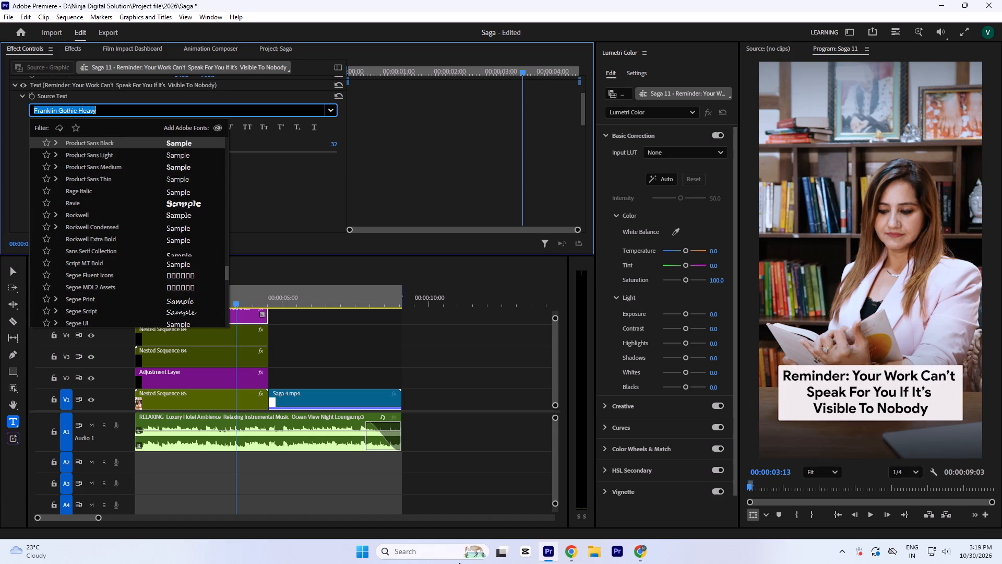
Preview the fonts listed before Product Sans Black, back to Lucida Fax, on the caption text to compare their legibility.
{"action": "key", "text": "Up"}
{"action": "key", "text": "Up"}
{"action": "key", "text": "Up"}
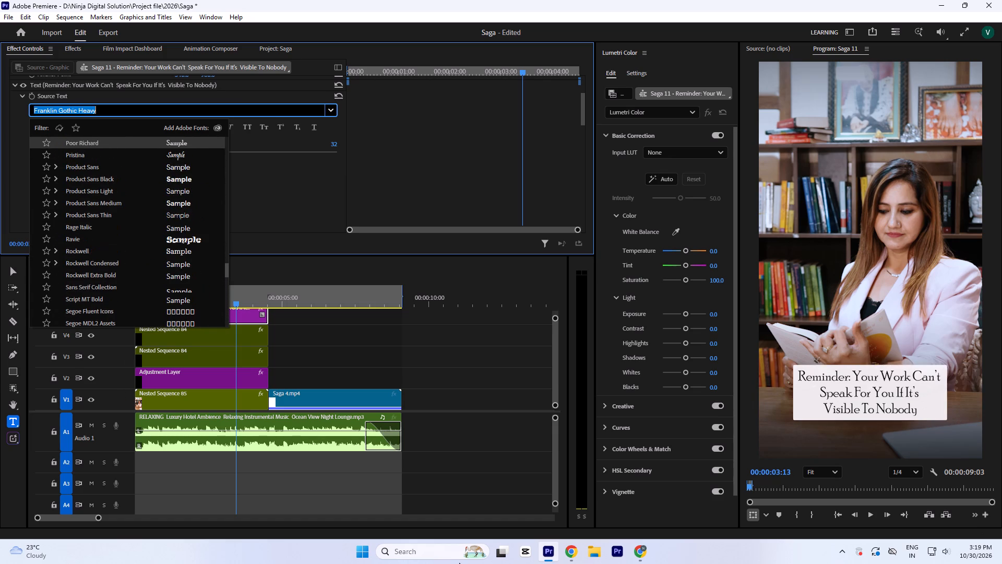
{"action": "key", "text": "Up"}
{"action": "key", "text": "Up"}
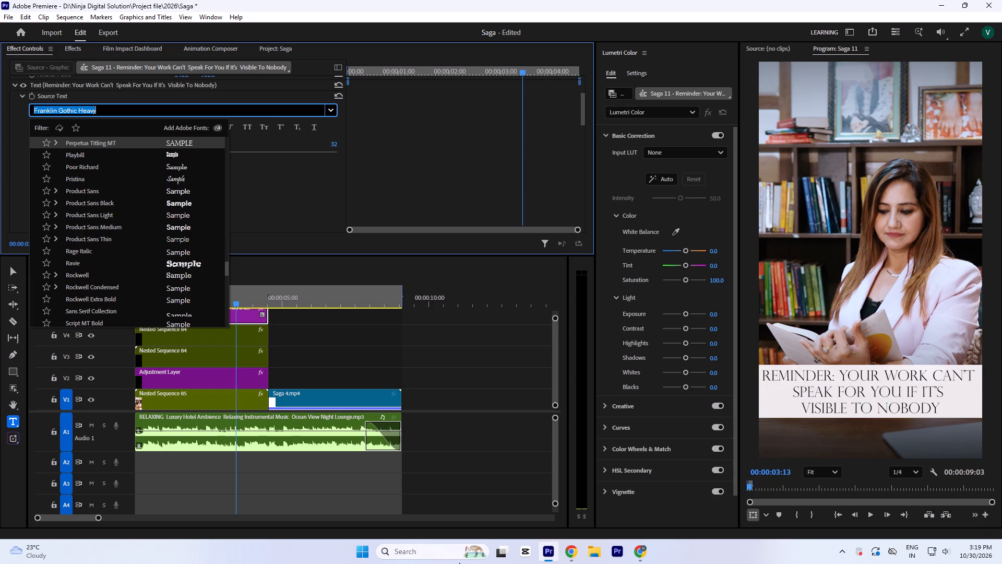
{"action": "key", "text": "Up"}
{"action": "key", "text": "Up"}
{"action": "key", "text": "Up"}
{"action": "key", "text": "Up"}
{"action": "key", "text": "Up"}
{"action": "key", "text": "Up"}
{"action": "key", "text": "Up"}
{"action": "key", "text": "Up"}
{"action": "key", "text": "Up"}
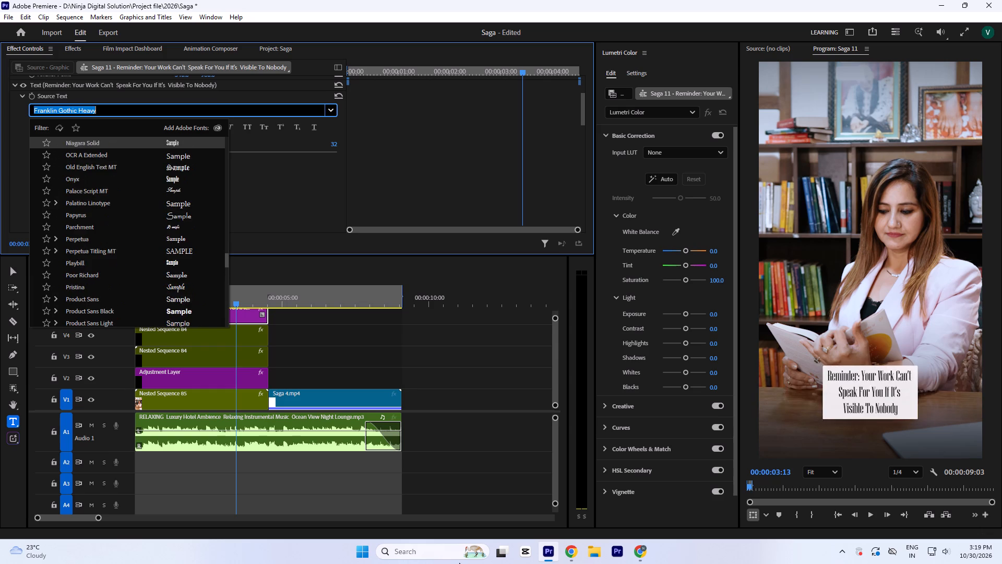
{"action": "key", "text": "Up"}
{"action": "key", "text": "Up"}
{"action": "key", "text": "Up"}
{"action": "key", "text": "Up"}
{"action": "key", "text": "Up"}
{"action": "key", "text": "Up"}
{"action": "key", "text": "Up"}
{"action": "key", "text": "Up"}
{"action": "key", "text": "Up"}
{"action": "key", "text": "Up"}
{"action": "key", "text": "Up"}
{"action": "key", "text": "Up"}
{"action": "key", "text": "Up"}
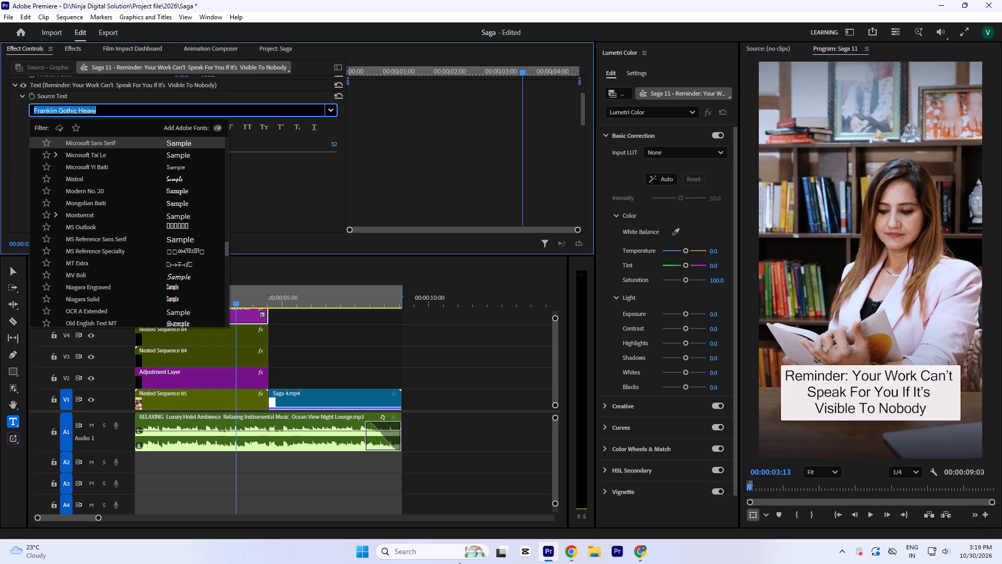
{"action": "key", "text": "Up"}
{"action": "key", "text": "Up"}
{"action": "key", "text": "Up"}
{"action": "key", "text": "Up"}
{"action": "key", "text": "Up"}
{"action": "key", "text": "Up"}
{"action": "key", "text": "Up"}
{"action": "key", "text": "Up"}
{"action": "key", "text": "Up"}
{"action": "key", "text": "Up"}
{"action": "key", "text": "Up"}
{"action": "key", "text": "Up"}
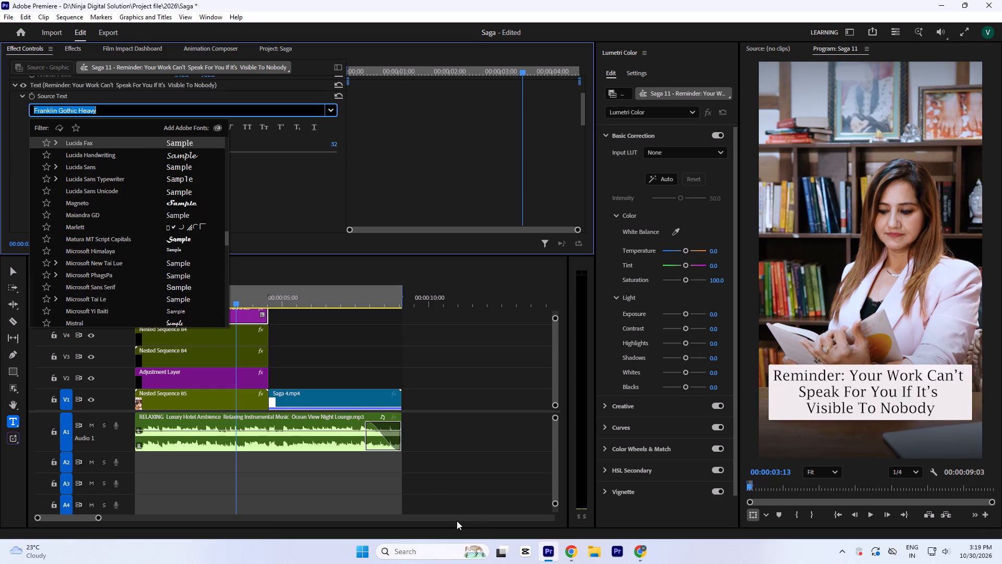
Preview the fonts listed before Lucida Fax, back to Gabriola, on the caption text to compare their boldness.
{"action": "key", "text": "Up"}
{"action": "key", "text": "Up"}
{"action": "key", "text": "Up"}
{"action": "key", "text": "Up"}
{"action": "key", "text": "Down"}
{"action": "key", "text": "Down"}
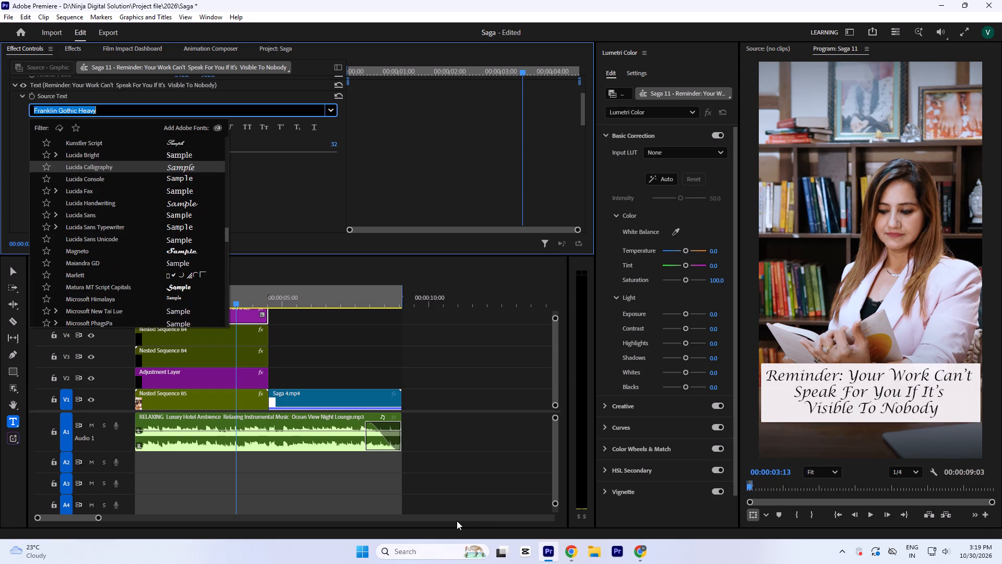
{"action": "key", "text": "Up"}
{"action": "key", "text": "Up"}
{"action": "key", "text": "Up"}
{"action": "key", "text": "Up"}
{"action": "key", "text": "Up"}
{"action": "key", "text": "Up"}
{"action": "key", "text": "Up"}
{"action": "key", "text": "Up"}
{"action": "key", "text": "Up"}
{"action": "key", "text": "Up"}
{"action": "key", "text": "Up"}
{"action": "key", "text": "Up"}
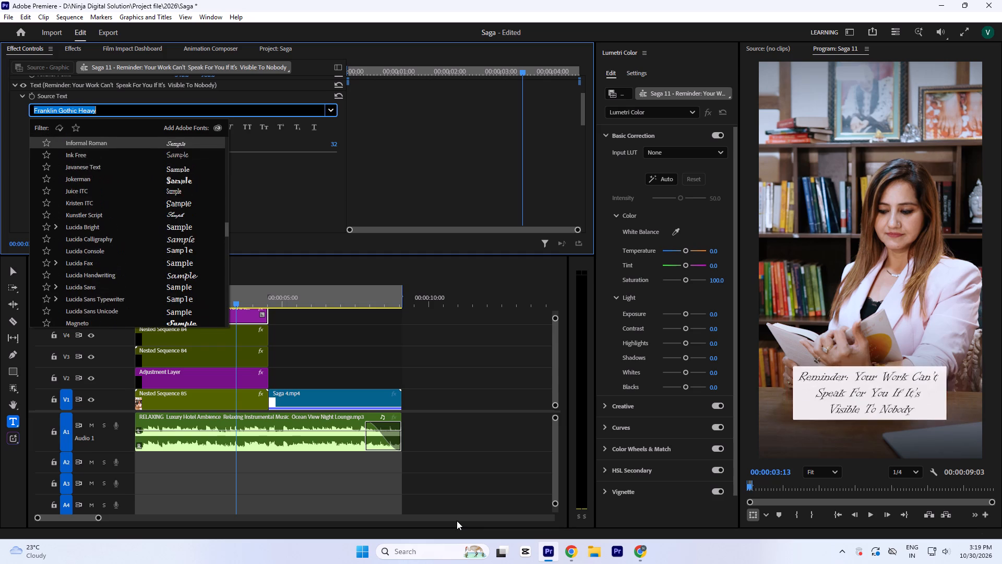
{"action": "key", "text": "Up"}
{"action": "key", "text": "Up"}
{"action": "key", "text": "Up"}
{"action": "key", "text": "Up"}
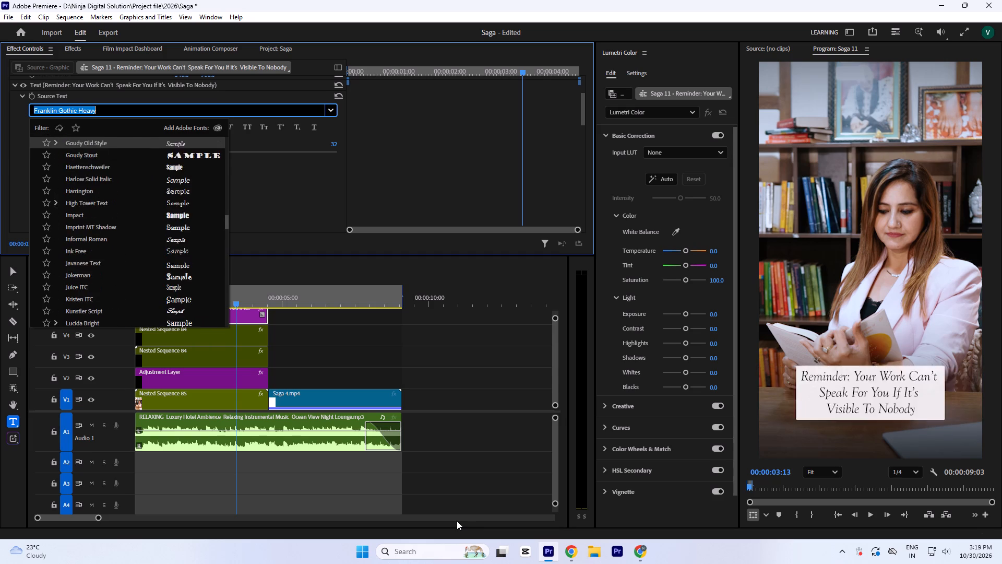
{"action": "key", "text": "Up"}
{"action": "key", "text": "Up"}
{"action": "key", "text": "Up"}
{"action": "key", "text": "Up"}
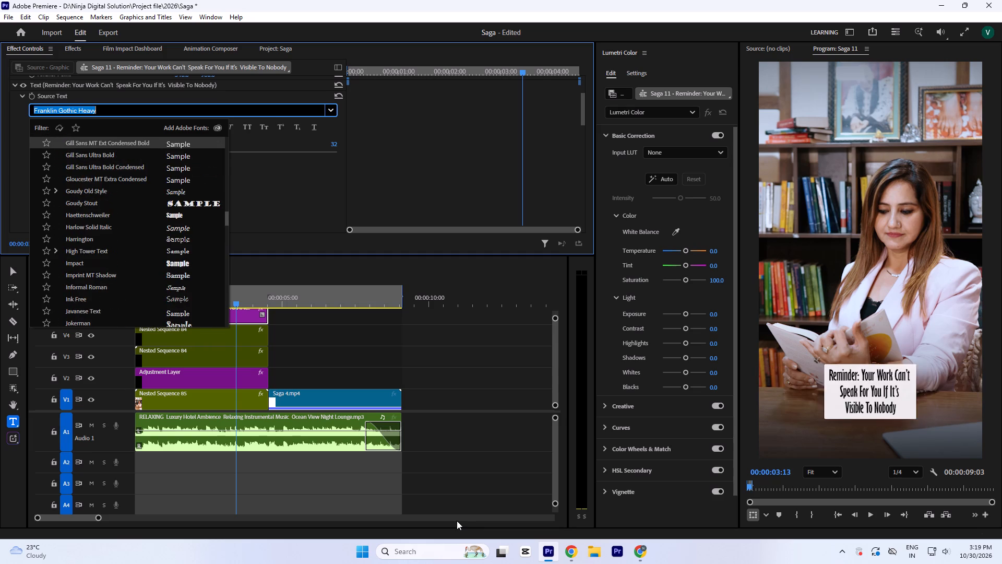
{"action": "key", "text": "Up"}
{"action": "key", "text": "Up"}
{"action": "key", "text": "Up"}
{"action": "key", "text": "Up"}
{"action": "key", "text": "Up"}
{"action": "key", "text": "Up"}
{"action": "key", "text": "Up"}
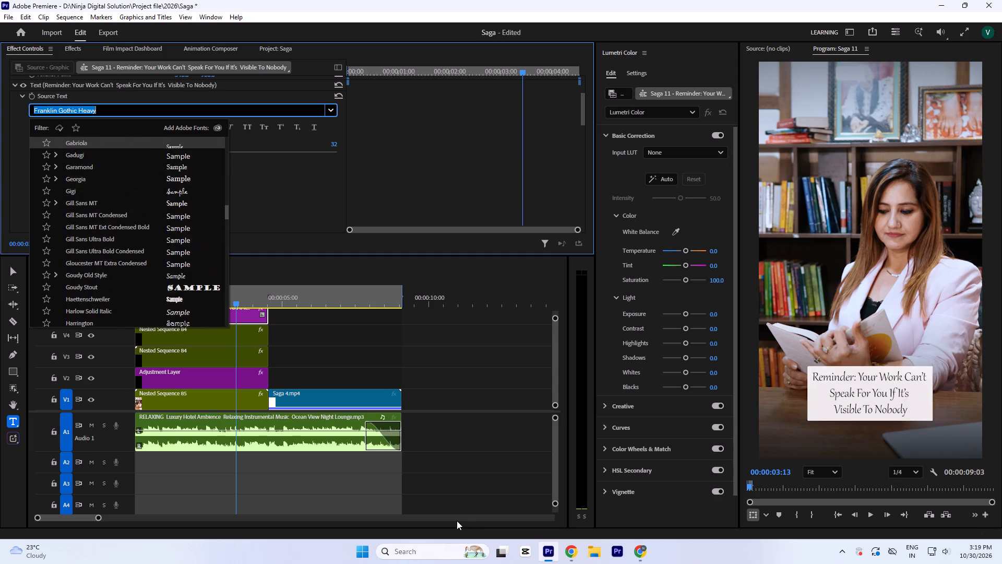
Apply the Italic style of Franklin Gothic Heavy to the caption text, then deselect the caption clip.
{"action": "key", "text": "Up"}
{"action": "key", "text": "Up"}
{"action": "key", "text": "Up"}
{"action": "key", "text": "Up"}
{"action": "key", "text": "Up"}
{"action": "key", "text": "Up"}
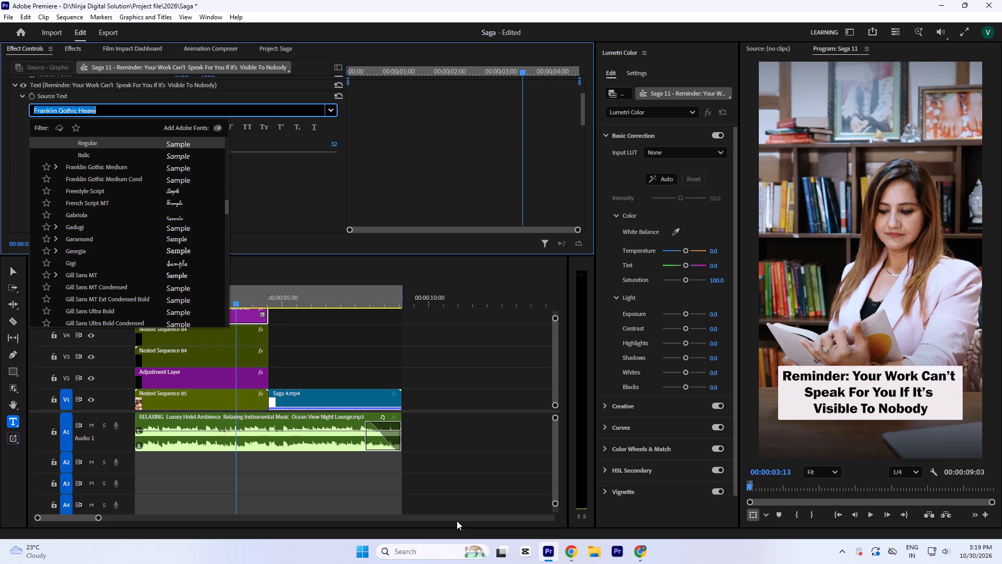
{"action": "key", "text": "Down"}
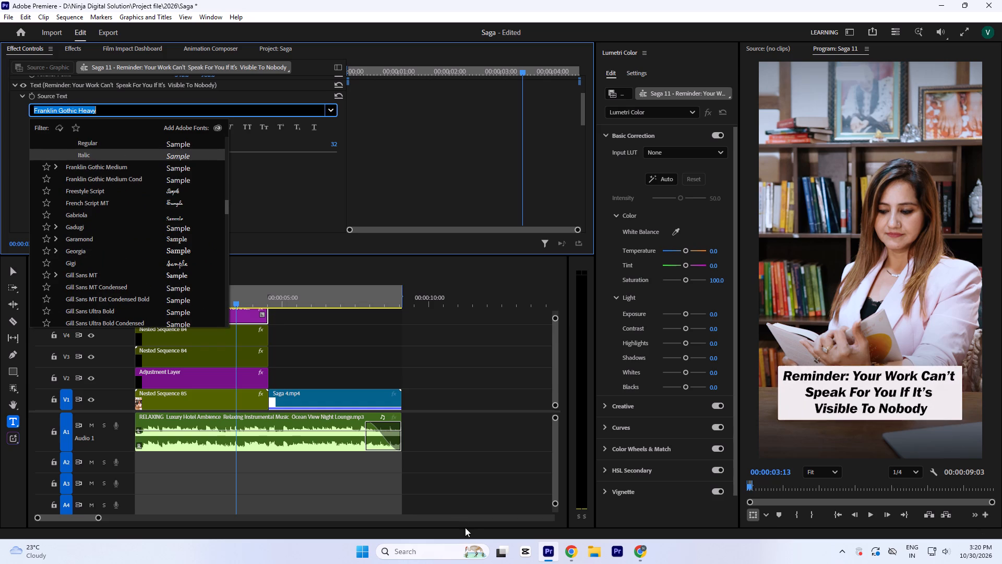
{"action": "key", "text": "Return"}
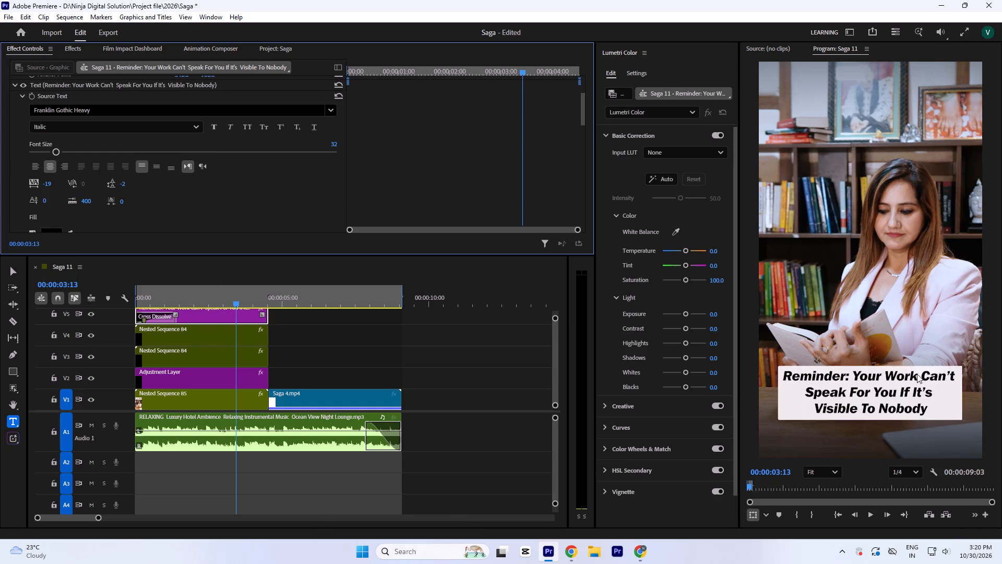
{"action": "double_click", "coordinate": [917, 374]}
{"action": "triple_click", "coordinate": [923, 372]}
{"action": "left_click", "coordinate": [356, 331]}
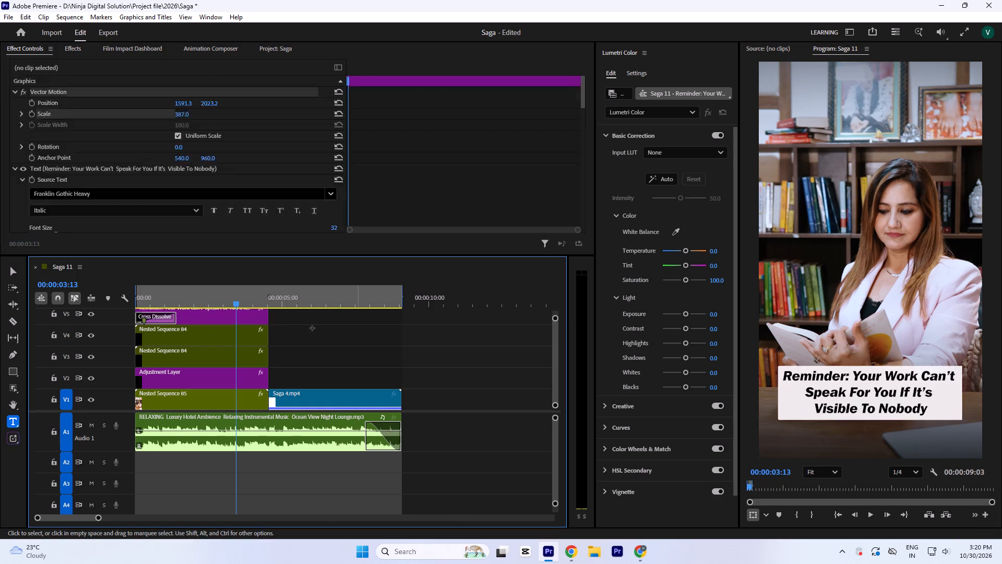
Move "Can't" from the caption's first line to its second, so that line reads "Can't Speak For You If It's".
{"action": "left_click", "coordinate": [230, 313]}
{"action": "triple_click", "coordinate": [919, 374]}
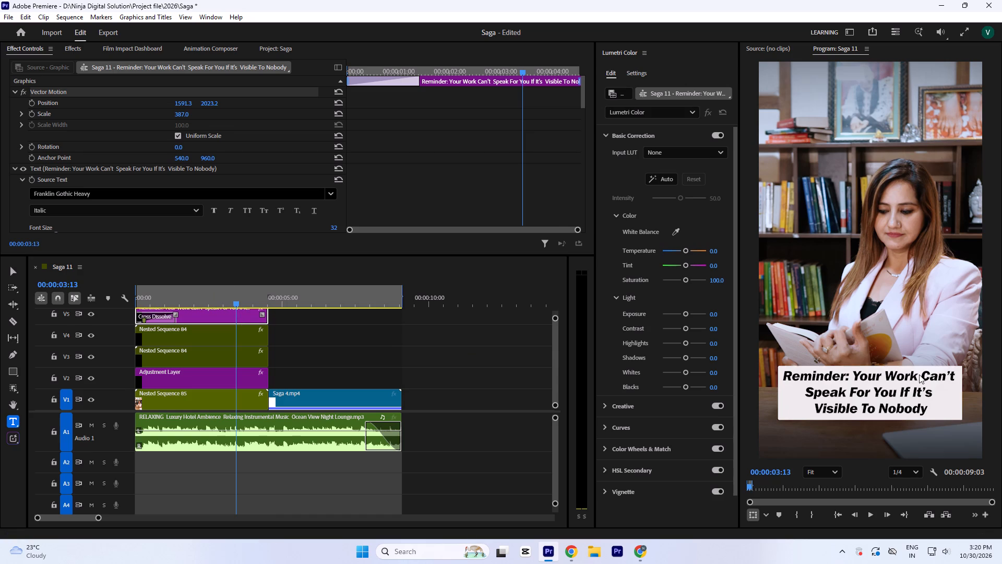
{"action": "double_click", "coordinate": [919, 374]}
{"action": "double_click", "coordinate": [230, 319]}
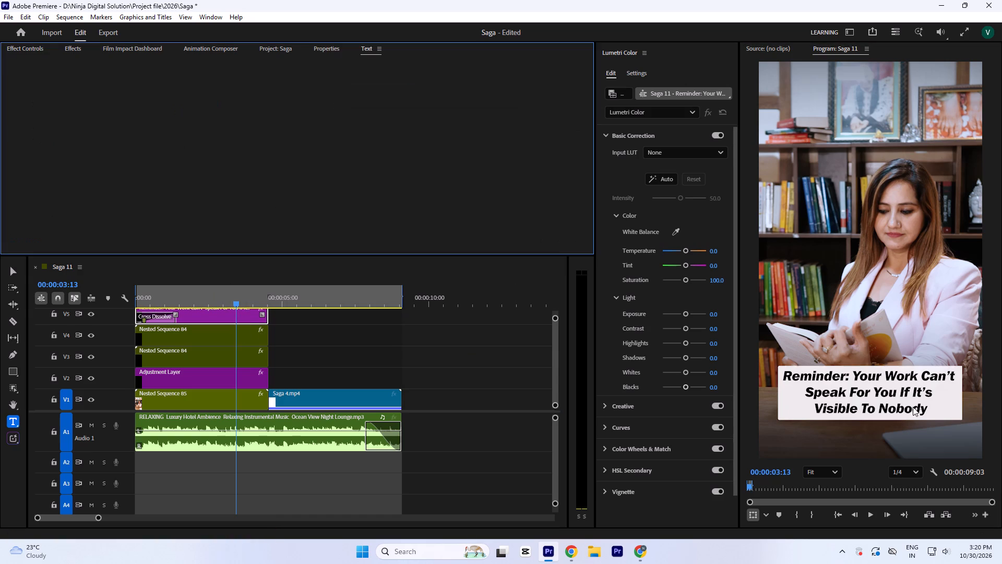
{"action": "double_click", "coordinate": [914, 378]}
{"action": "double_click", "coordinate": [168, 110]}
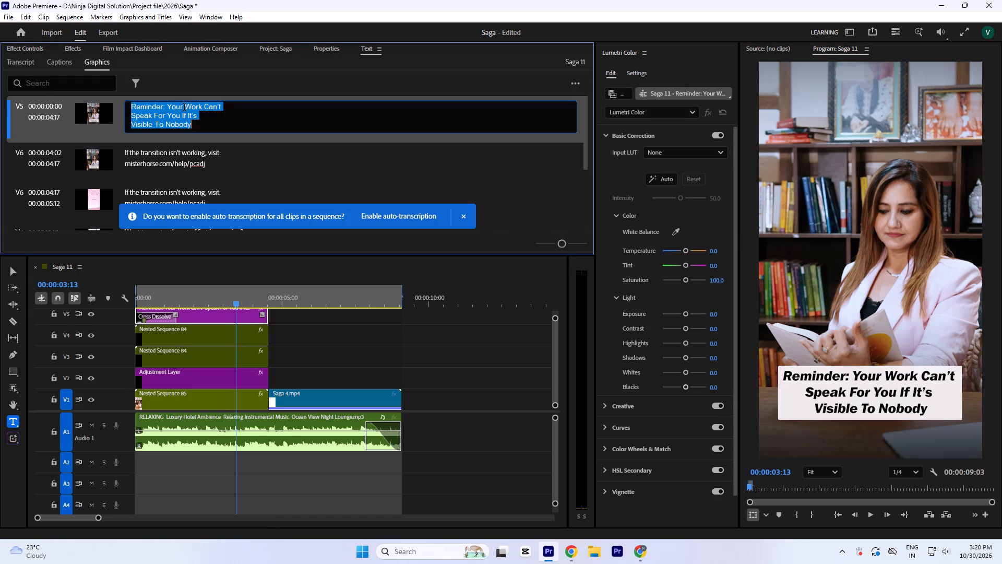
{"action": "left_click", "coordinate": [195, 105]}
{"action": "left_click", "coordinate": [204, 108]}
{"action": "key", "text": "Return"}
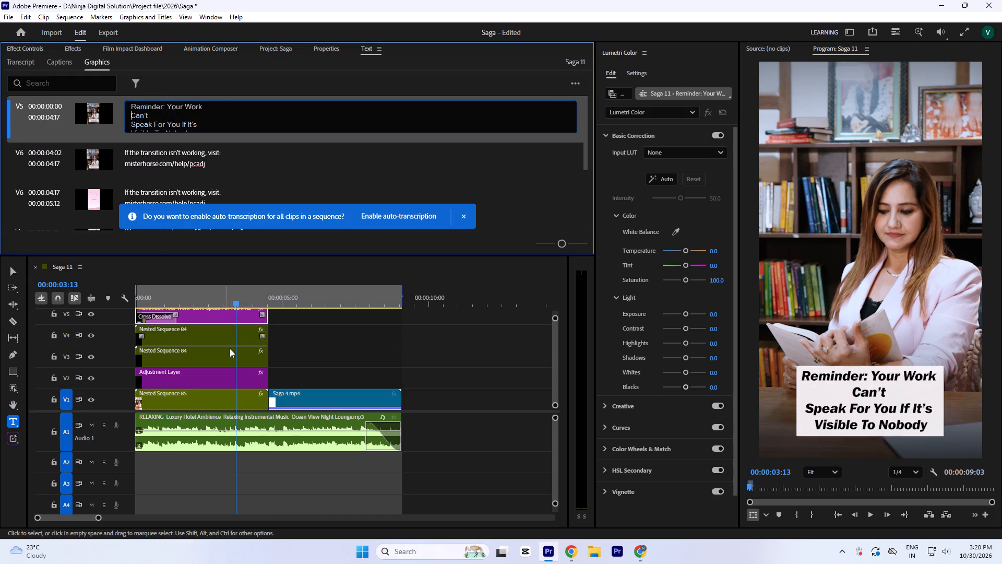
{"action": "left_click", "coordinate": [319, 362]}
{"action": "double_click", "coordinate": [868, 403]}
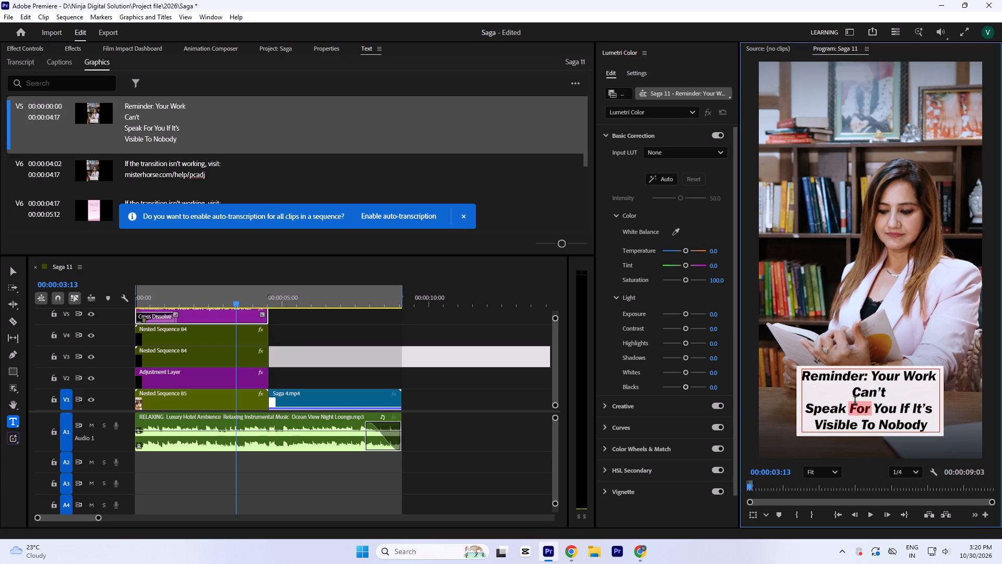
{"action": "left_click", "coordinate": [812, 408]}
{"action": "key", "text": "BackSpace"}
{"action": "key", "text": "ctrl+z"}
{"action": "key", "text": "Left"}
{"action": "key", "text": "BackSpace"}
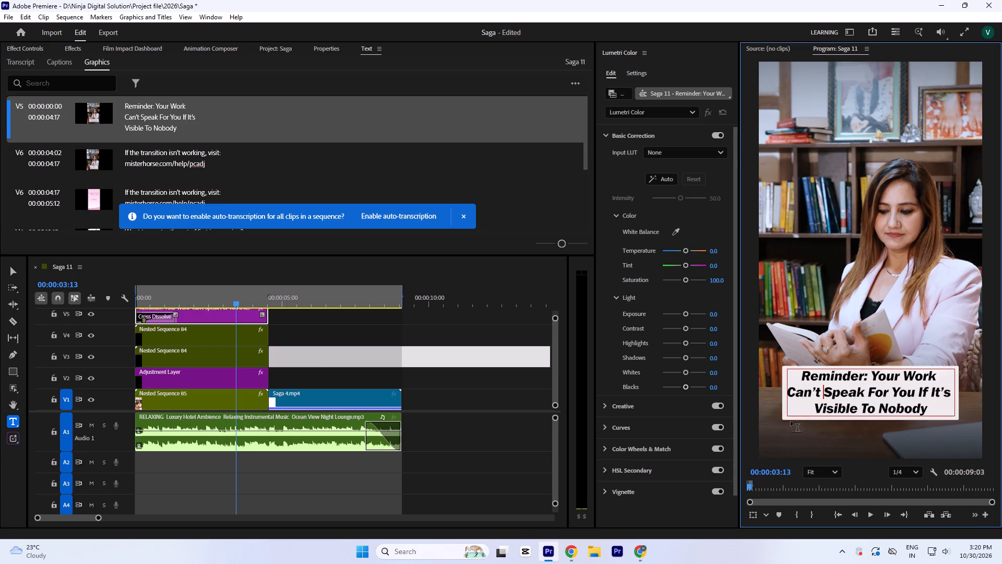
Move "It's" to the start of the caption's last line, making it "It's Visible To Nobody".
{"action": "left_click", "coordinate": [935, 387]}
{"action": "key", "text": "Left"}
{"action": "key", "text": "Return"}
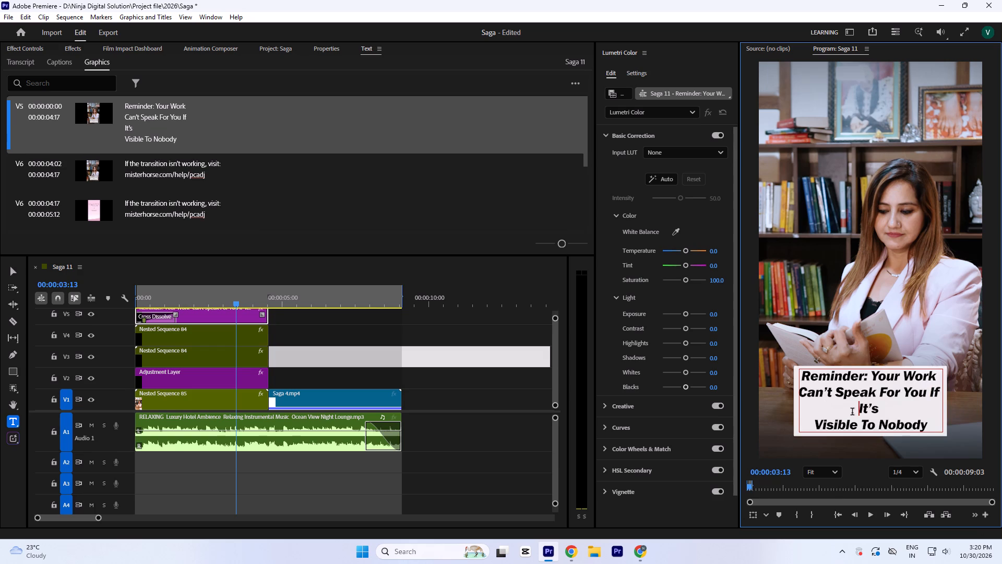
{"action": "left_click", "coordinate": [815, 421]}
{"action": "key", "text": "BackSpace"}
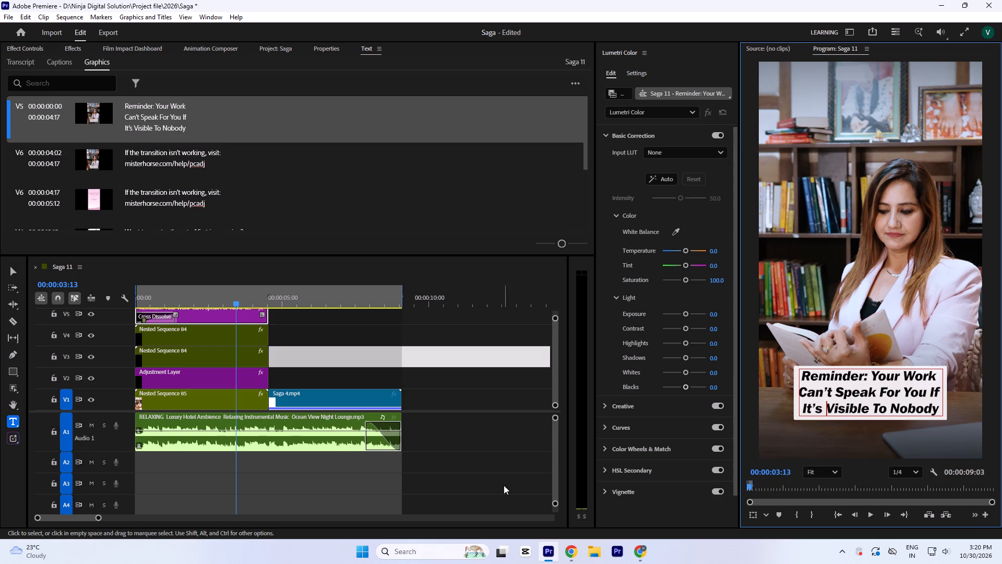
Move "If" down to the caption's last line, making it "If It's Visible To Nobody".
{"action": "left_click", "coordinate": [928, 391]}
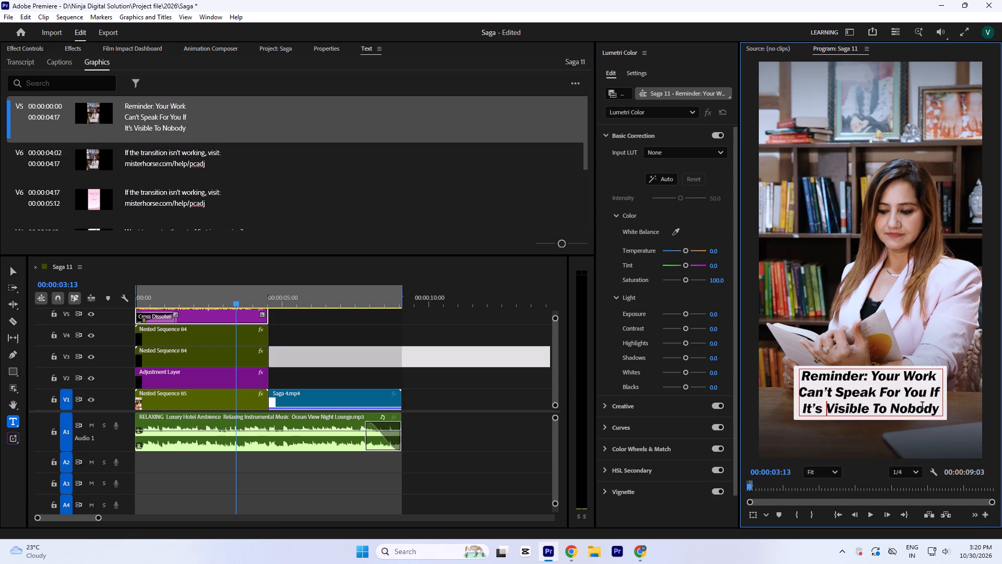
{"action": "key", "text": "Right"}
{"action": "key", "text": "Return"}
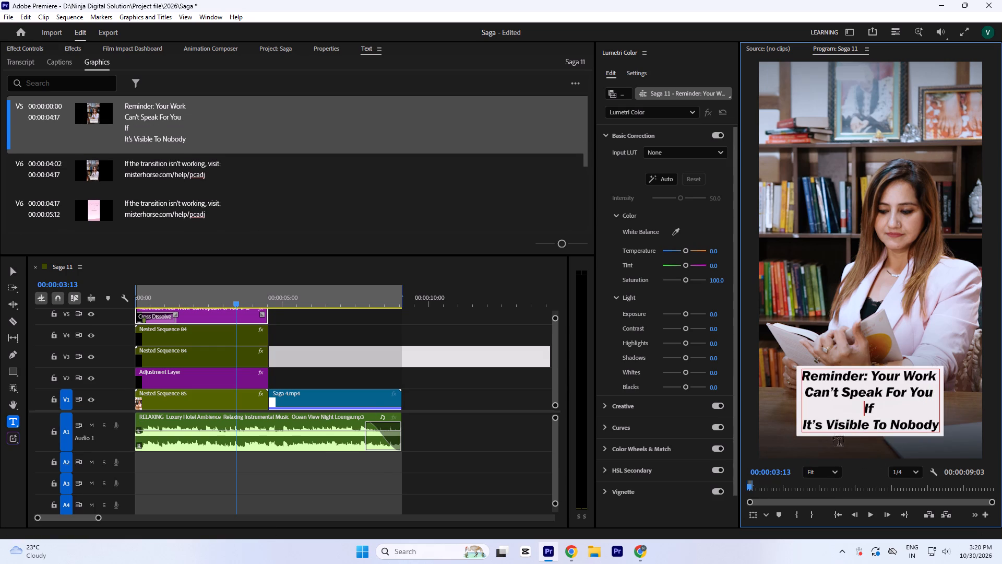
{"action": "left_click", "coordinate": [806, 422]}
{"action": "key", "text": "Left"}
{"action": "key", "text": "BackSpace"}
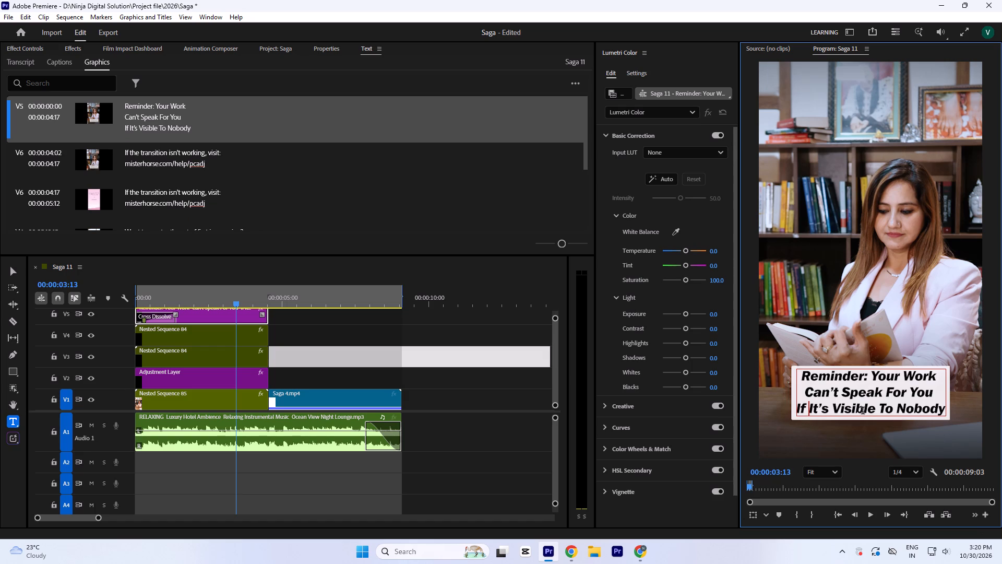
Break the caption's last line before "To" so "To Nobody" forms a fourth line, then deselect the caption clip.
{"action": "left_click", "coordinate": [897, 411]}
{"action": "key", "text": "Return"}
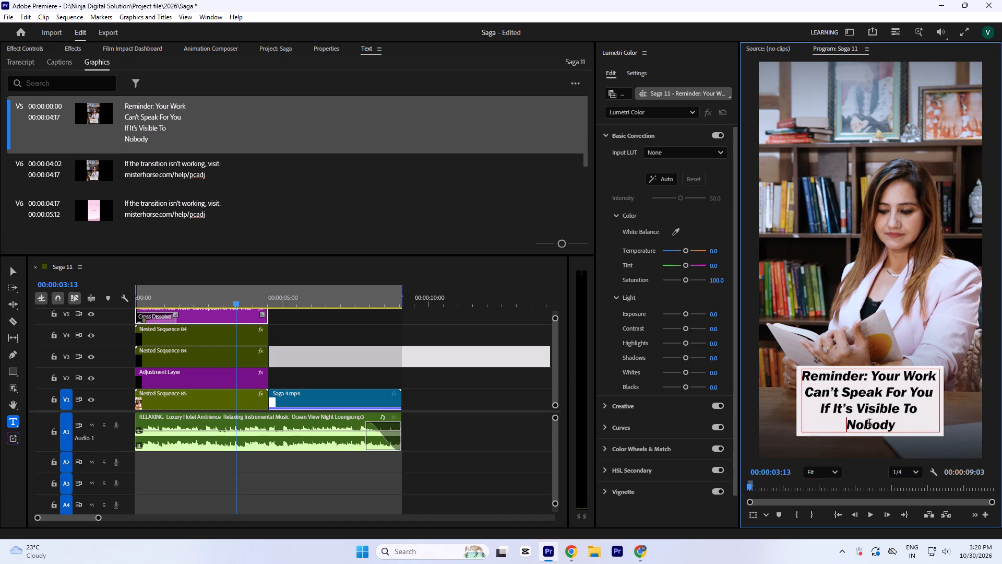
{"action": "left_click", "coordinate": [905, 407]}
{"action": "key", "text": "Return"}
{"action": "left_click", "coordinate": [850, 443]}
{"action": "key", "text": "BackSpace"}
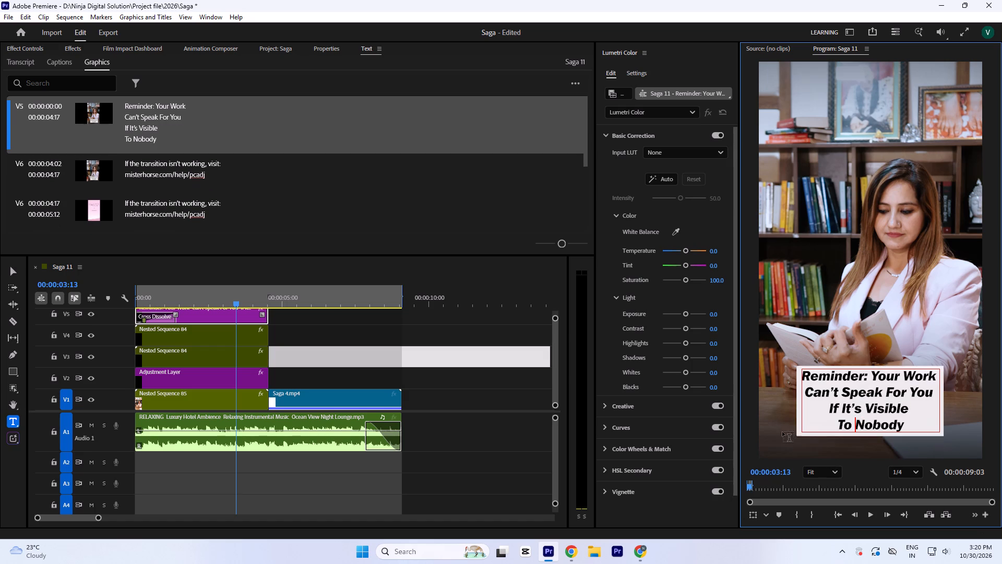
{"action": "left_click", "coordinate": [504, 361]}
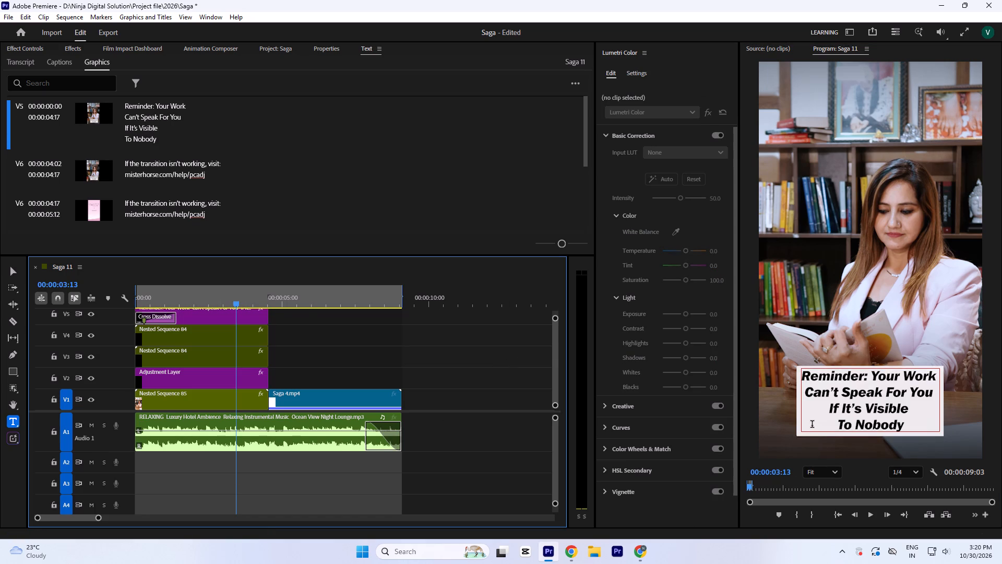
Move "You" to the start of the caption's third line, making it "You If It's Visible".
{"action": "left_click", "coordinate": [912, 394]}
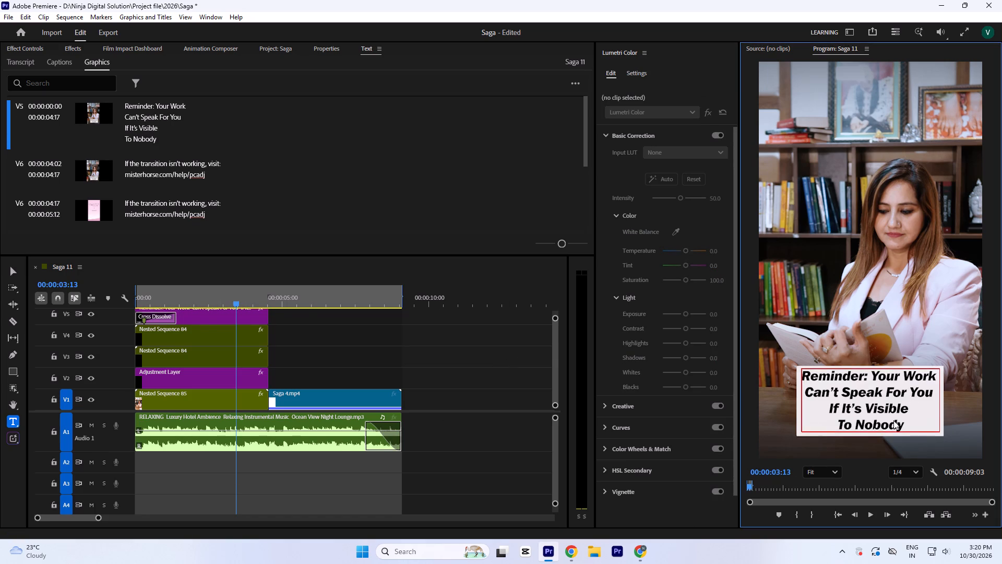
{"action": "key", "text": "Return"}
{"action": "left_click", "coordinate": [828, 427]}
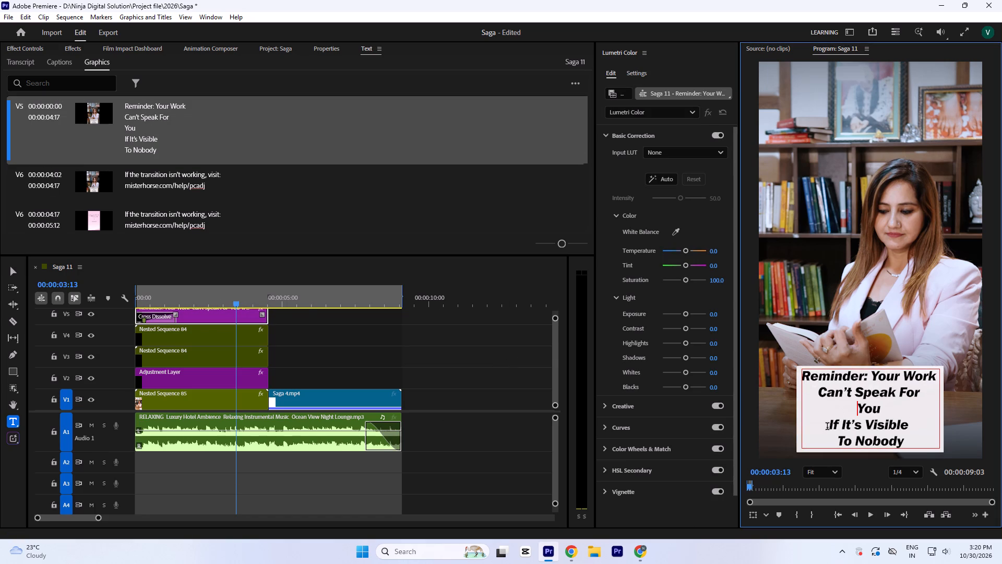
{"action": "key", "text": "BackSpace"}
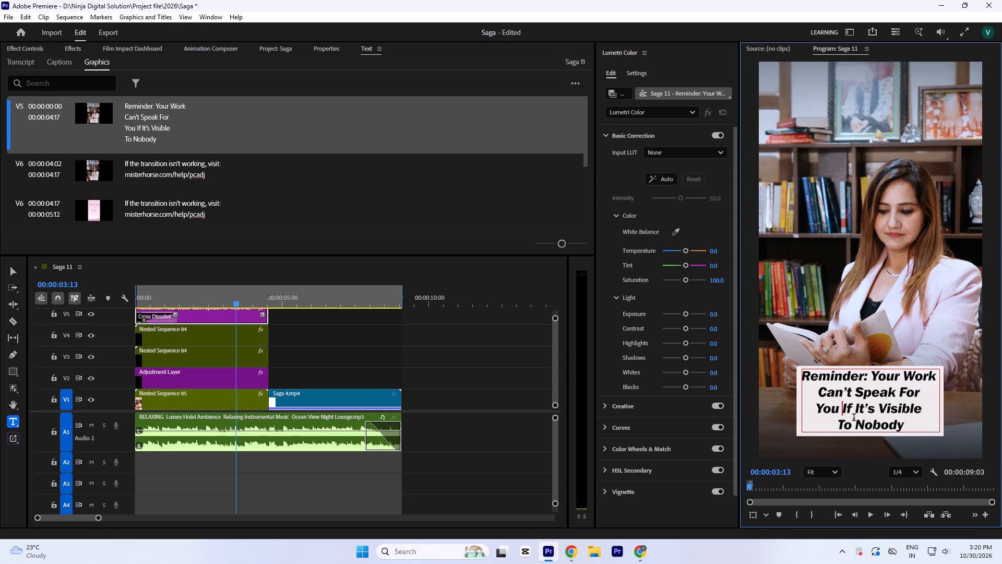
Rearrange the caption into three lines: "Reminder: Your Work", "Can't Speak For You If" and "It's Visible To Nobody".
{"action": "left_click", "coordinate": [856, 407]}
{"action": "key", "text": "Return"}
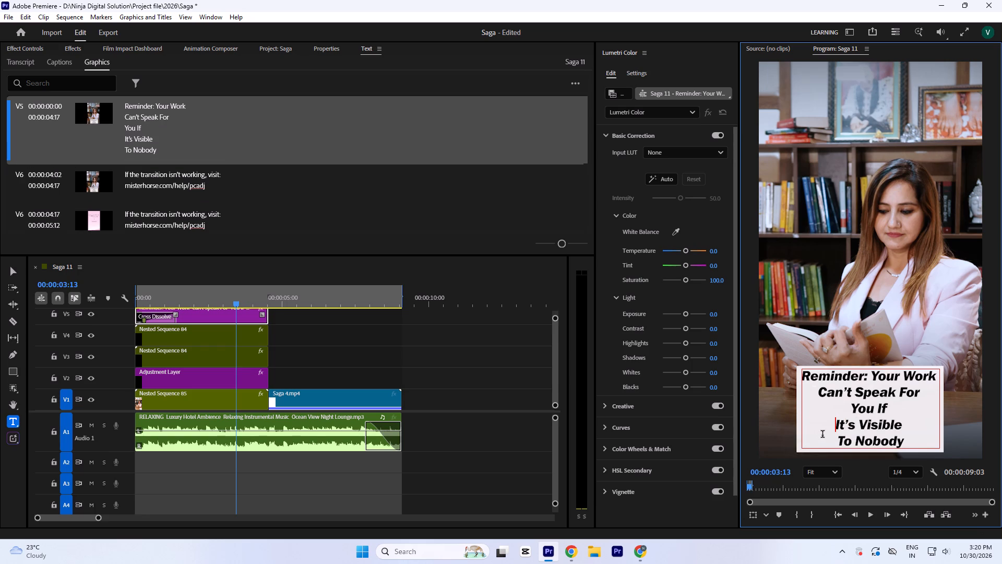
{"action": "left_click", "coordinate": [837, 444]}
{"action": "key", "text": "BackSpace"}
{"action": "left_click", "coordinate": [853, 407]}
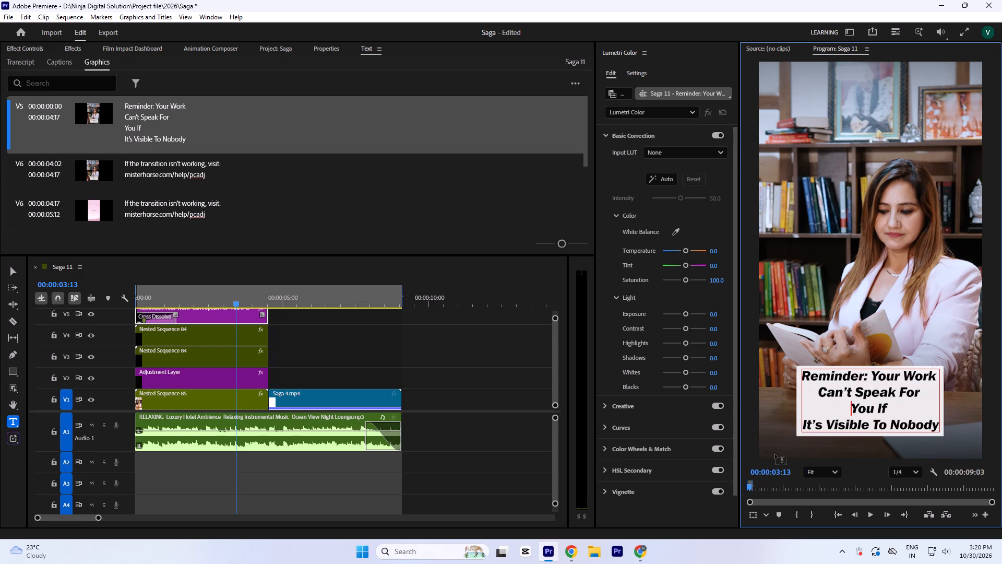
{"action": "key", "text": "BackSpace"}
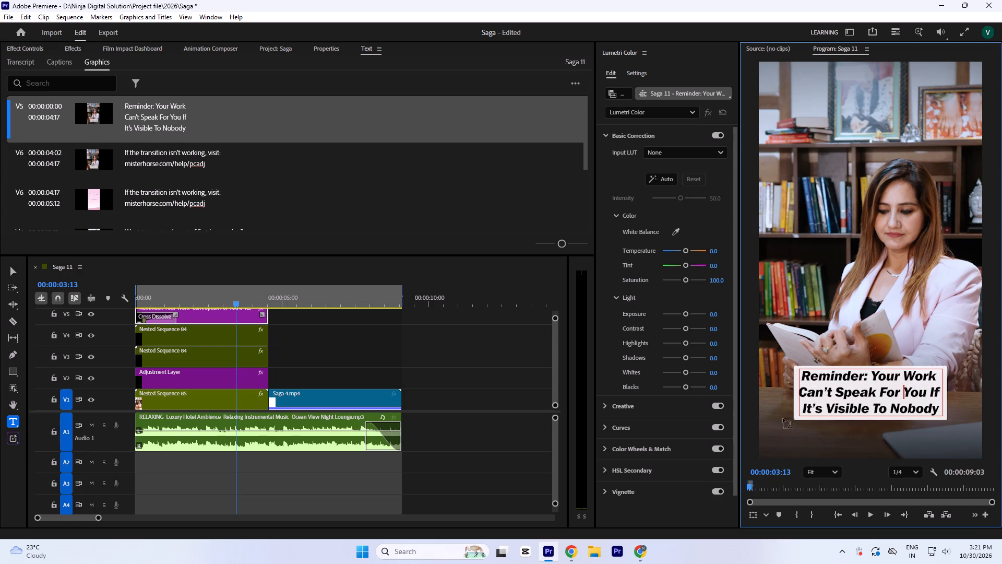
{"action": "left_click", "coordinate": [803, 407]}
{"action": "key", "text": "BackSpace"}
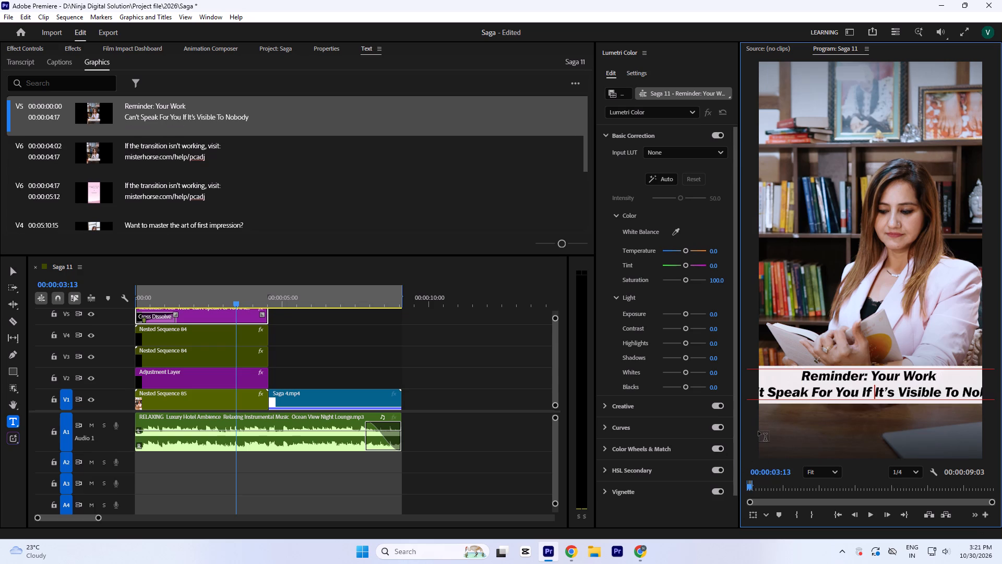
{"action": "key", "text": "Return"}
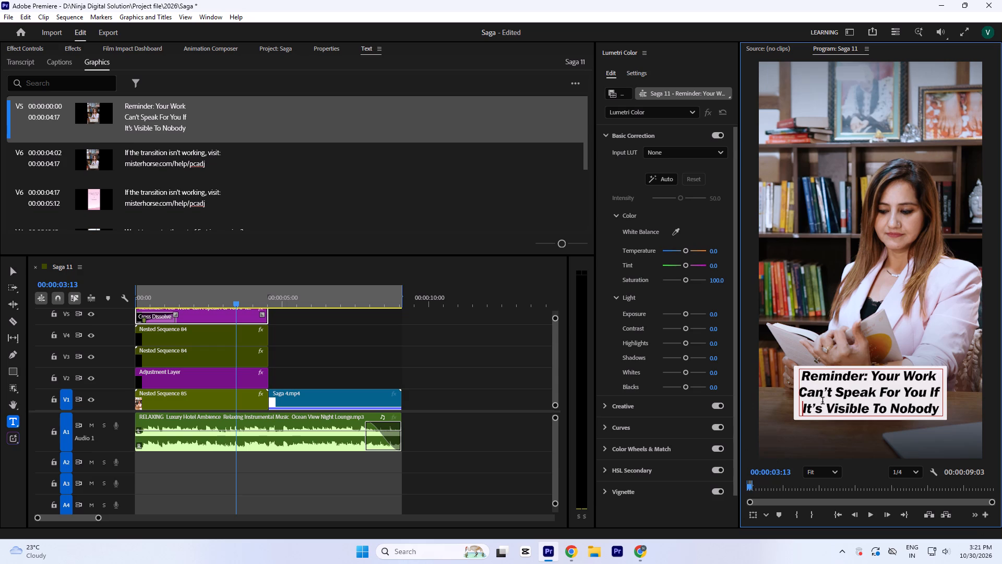
Increase the caption text's font size to 39.
{"action": "left_click", "coordinate": [411, 366]}
{"action": "left_click", "coordinate": [237, 320]}
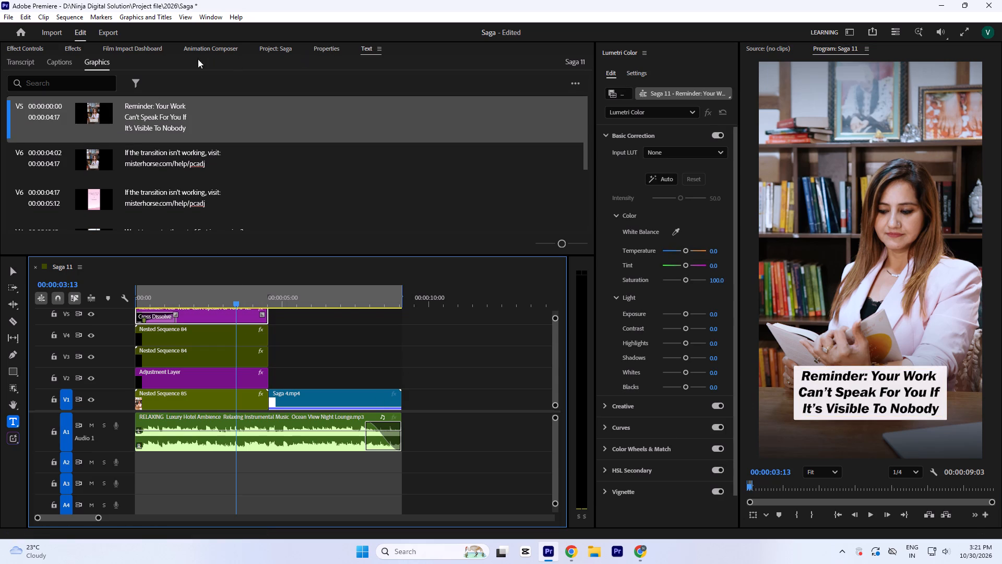
{"action": "left_click", "coordinate": [283, 47]}
{"action": "left_click", "coordinate": [313, 47]}
{"action": "scroll", "coordinate": [26, 171], "scroll_direction": "up", "scroll_amount": 4}
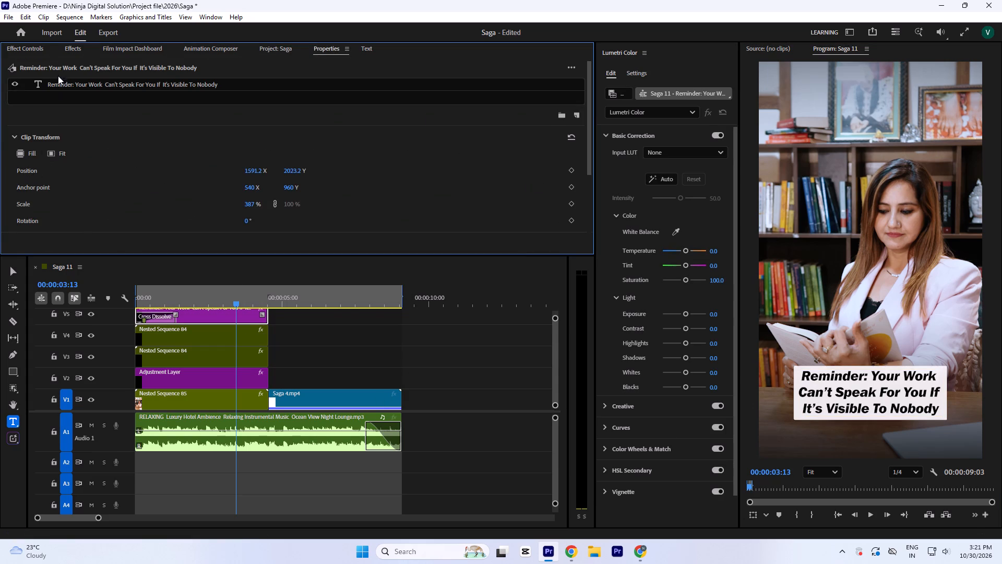
{"action": "left_click", "coordinate": [41, 53]}
{"action": "scroll", "coordinate": [3, 195], "scroll_direction": "down", "scroll_amount": 8}
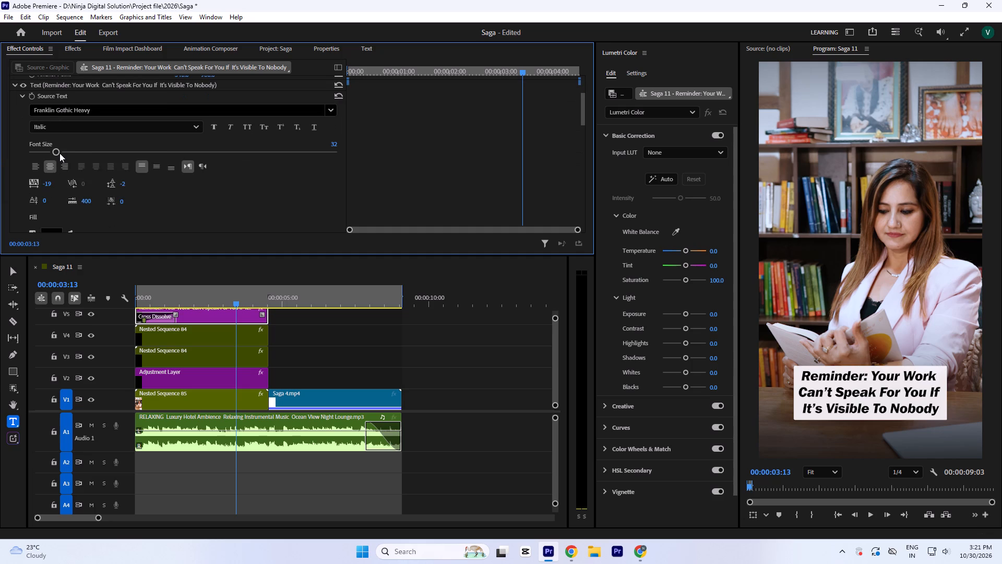
{"action": "left_click_drag", "start_coordinate": [59, 153], "coordinate": [65, 155]}
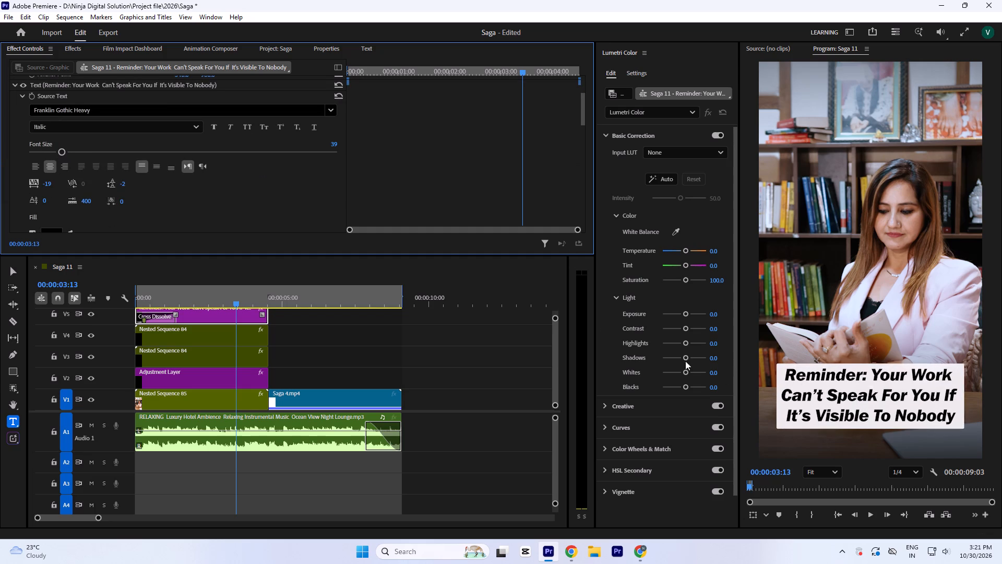
Rebreak the caption below "Reminder: Your Work" into the lines "Can't Speak", "For You If It's" and "Visible To Nobody".
{"action": "left_click", "coordinate": [890, 395]}
{"action": "left_click", "coordinate": [886, 397]}
{"action": "key", "text": "Return"}
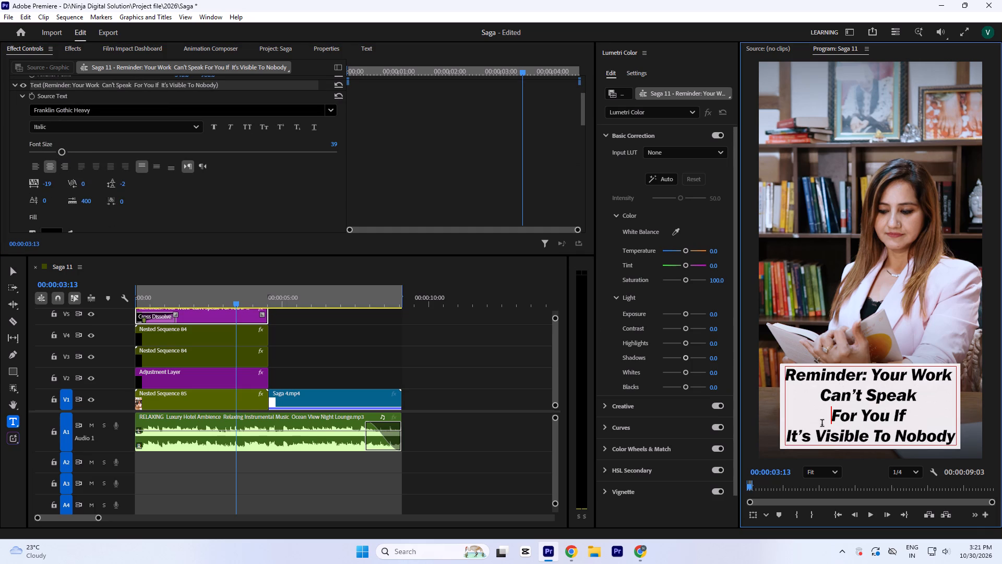
{"action": "left_click", "coordinate": [821, 432]}
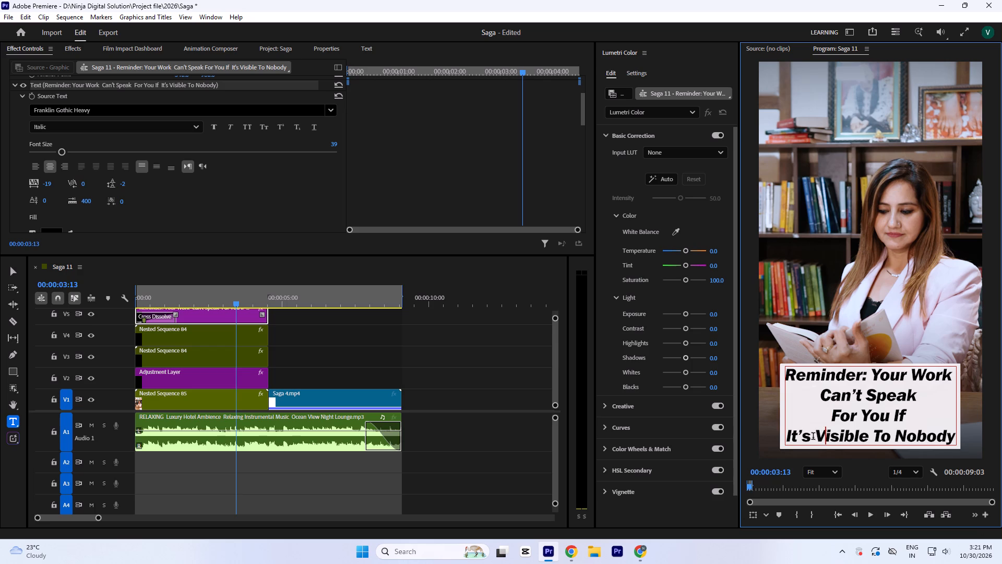
{"action": "left_click", "coordinate": [818, 431]}
{"action": "key", "text": "Return"}
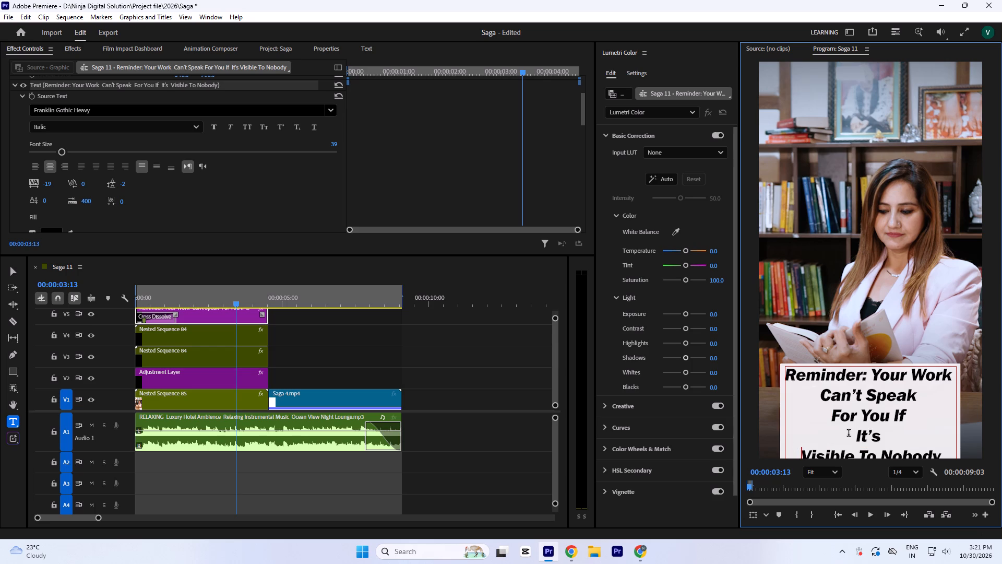
{"action": "left_click", "coordinate": [849, 434]}
{"action": "key", "text": "BackSpace"}
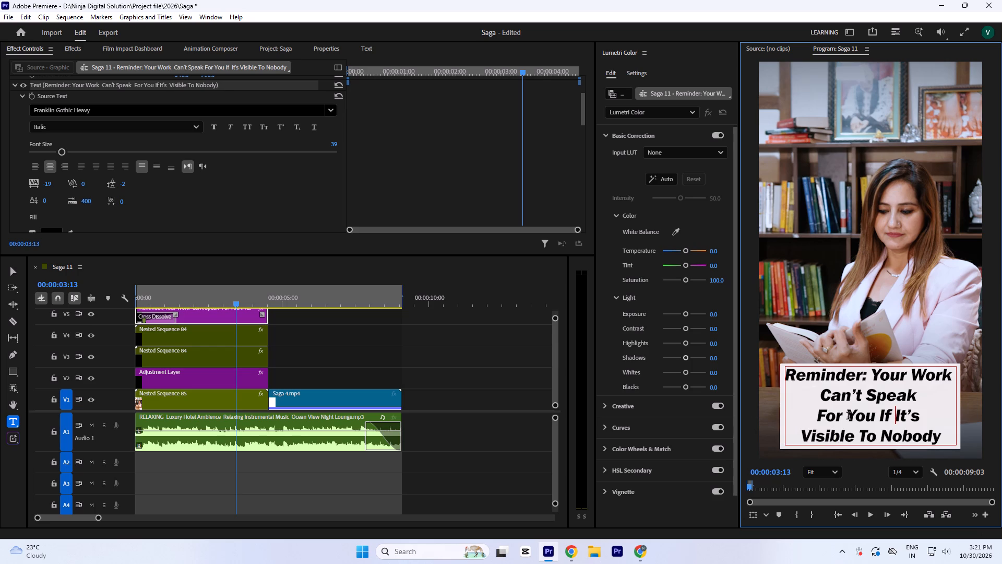
Move "Can't" up to the end of the caption's first line, leaving "Speak" on its own line.
{"action": "left_click", "coordinate": [864, 396]}
{"action": "key", "text": "Return"}
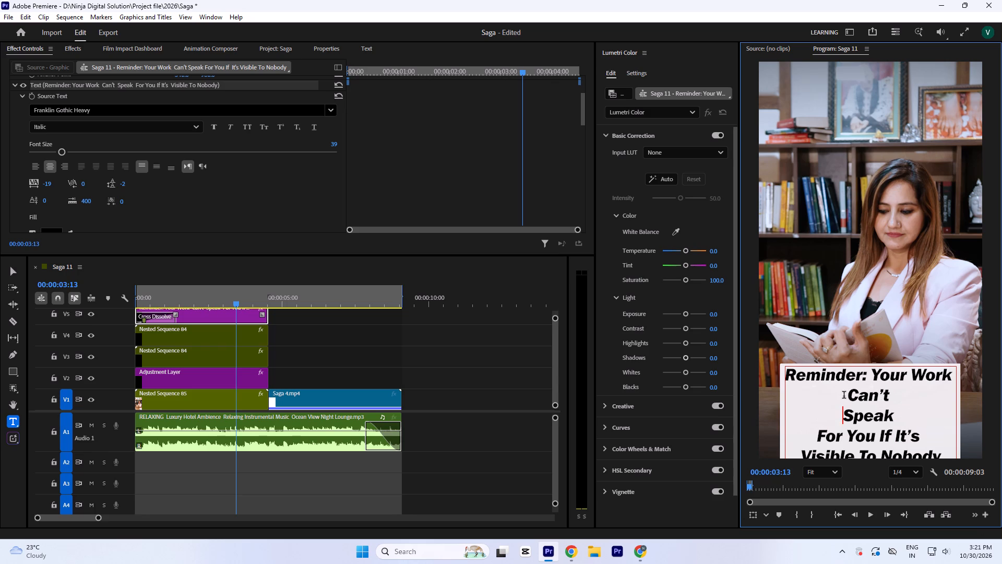
{"action": "left_click", "coordinate": [841, 396]}
{"action": "key", "text": "BackSpace"}
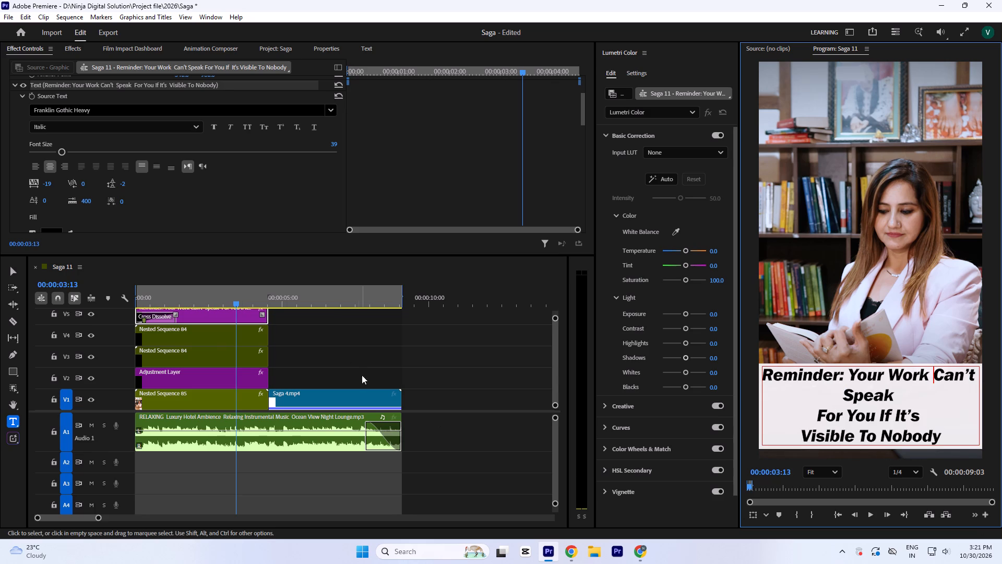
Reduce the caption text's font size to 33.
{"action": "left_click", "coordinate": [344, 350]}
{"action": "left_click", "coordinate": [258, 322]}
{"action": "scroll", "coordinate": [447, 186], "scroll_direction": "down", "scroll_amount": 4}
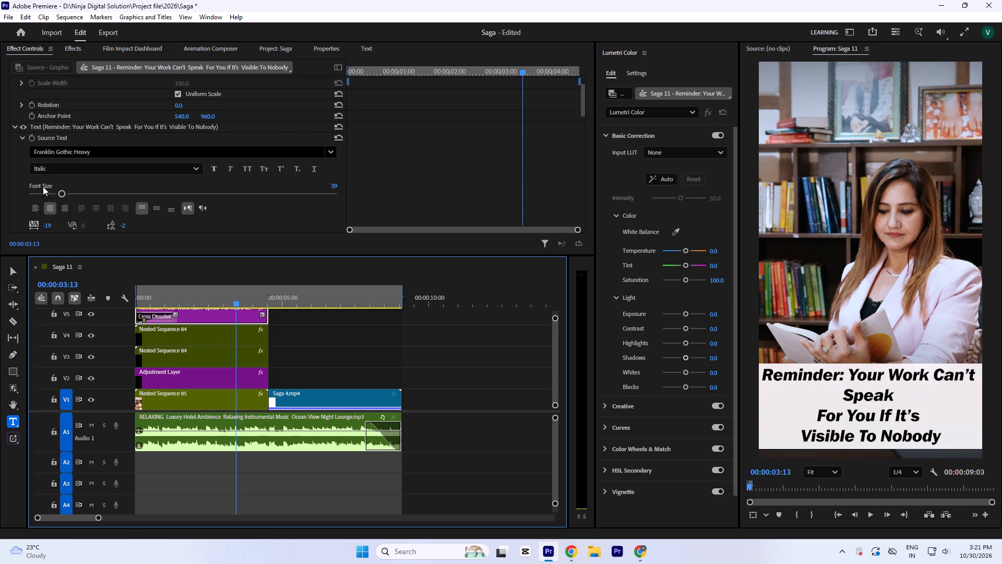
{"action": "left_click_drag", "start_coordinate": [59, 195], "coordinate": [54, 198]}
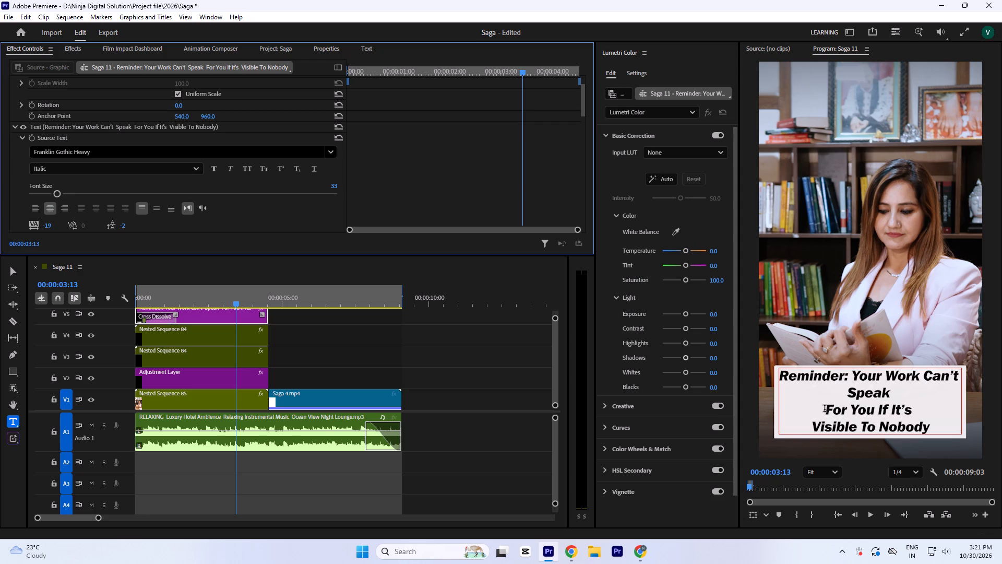
Join "For You If It's" onto the line with "Speak" so the caption has three lines.
{"action": "left_click", "coordinate": [821, 408]}
{"action": "key", "text": "BackSpace"}
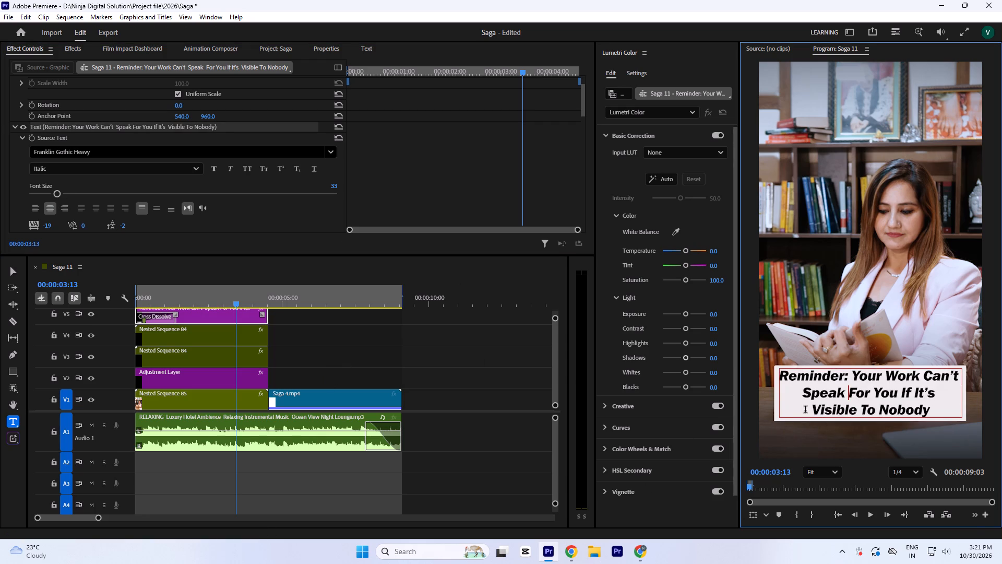
{"action": "left_click", "coordinate": [472, 373]}
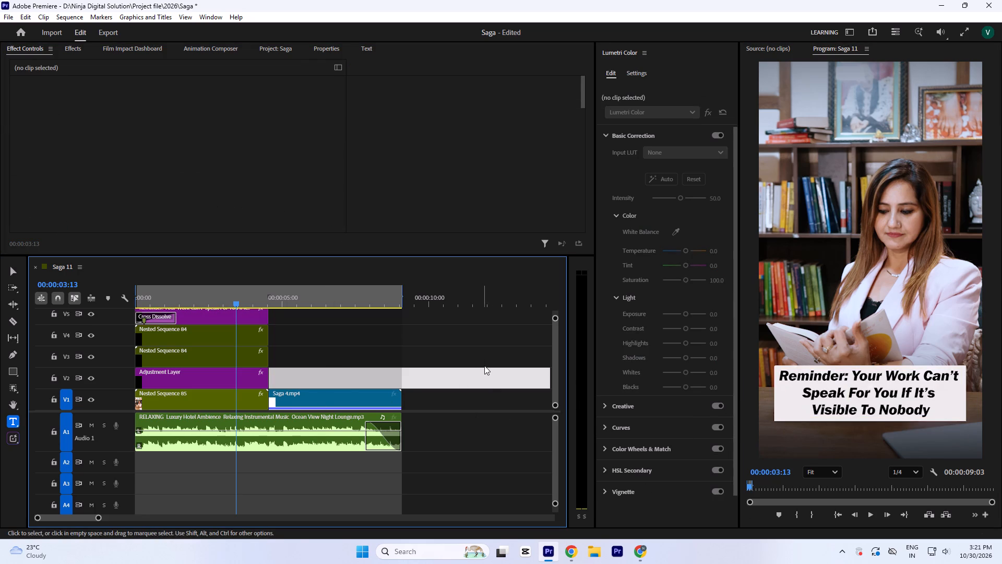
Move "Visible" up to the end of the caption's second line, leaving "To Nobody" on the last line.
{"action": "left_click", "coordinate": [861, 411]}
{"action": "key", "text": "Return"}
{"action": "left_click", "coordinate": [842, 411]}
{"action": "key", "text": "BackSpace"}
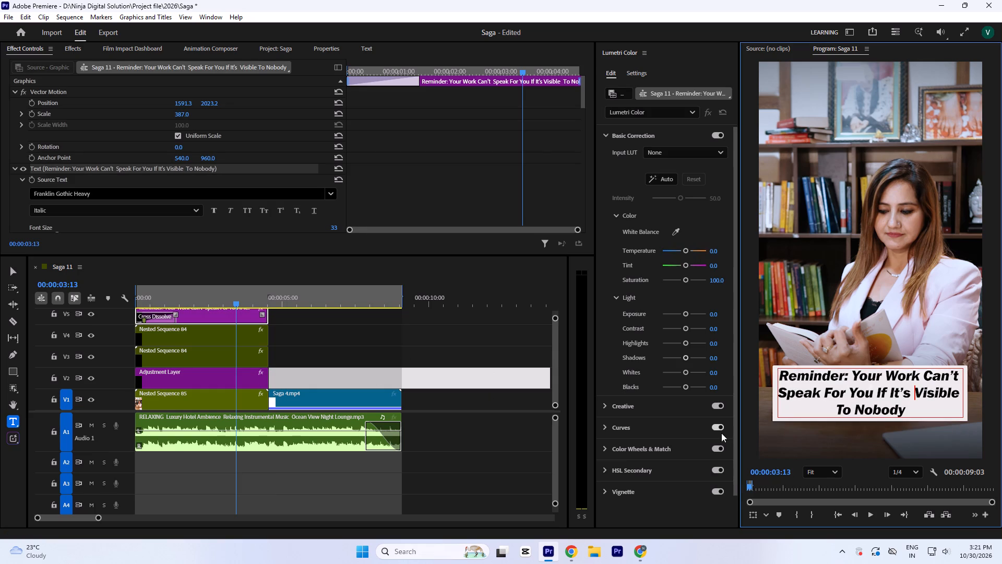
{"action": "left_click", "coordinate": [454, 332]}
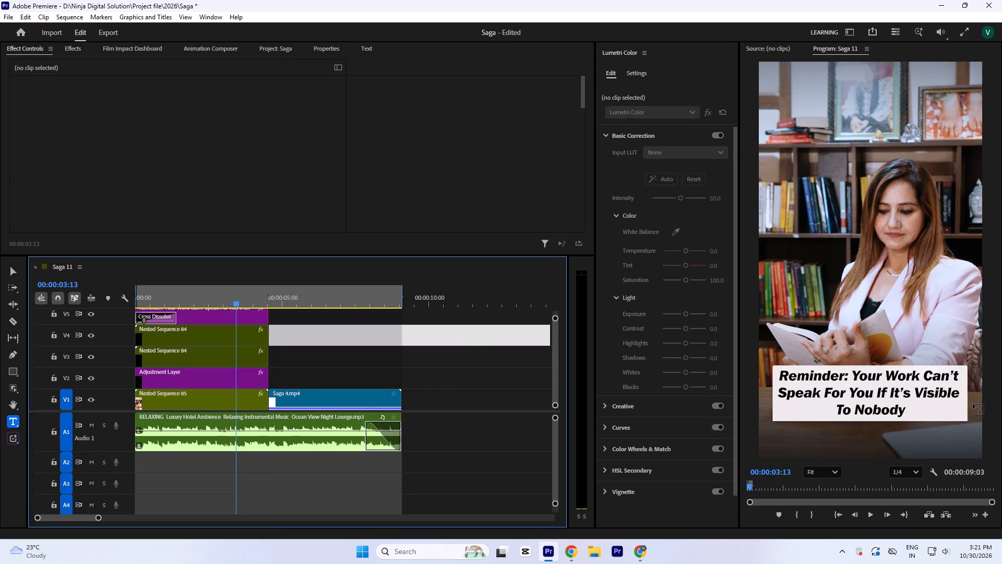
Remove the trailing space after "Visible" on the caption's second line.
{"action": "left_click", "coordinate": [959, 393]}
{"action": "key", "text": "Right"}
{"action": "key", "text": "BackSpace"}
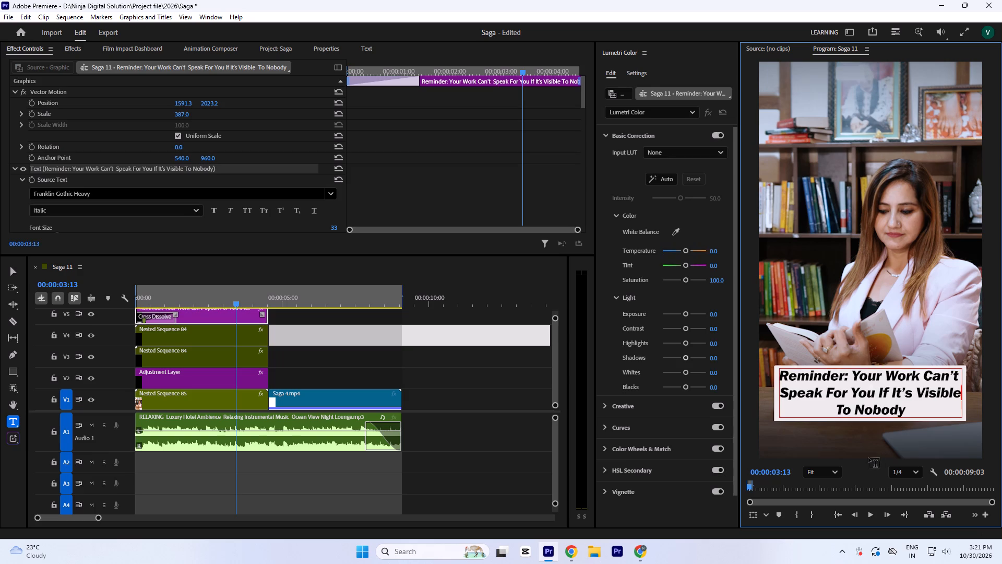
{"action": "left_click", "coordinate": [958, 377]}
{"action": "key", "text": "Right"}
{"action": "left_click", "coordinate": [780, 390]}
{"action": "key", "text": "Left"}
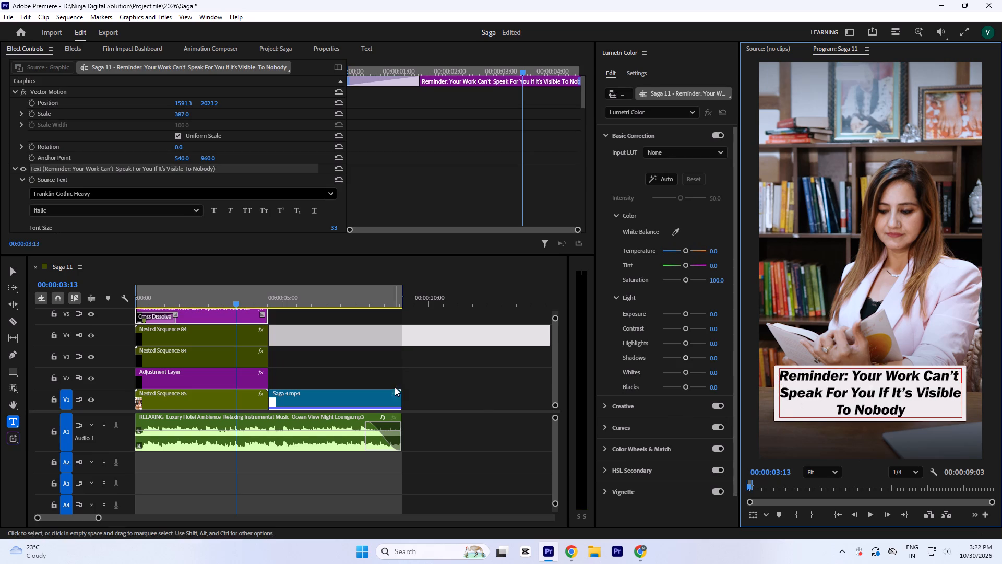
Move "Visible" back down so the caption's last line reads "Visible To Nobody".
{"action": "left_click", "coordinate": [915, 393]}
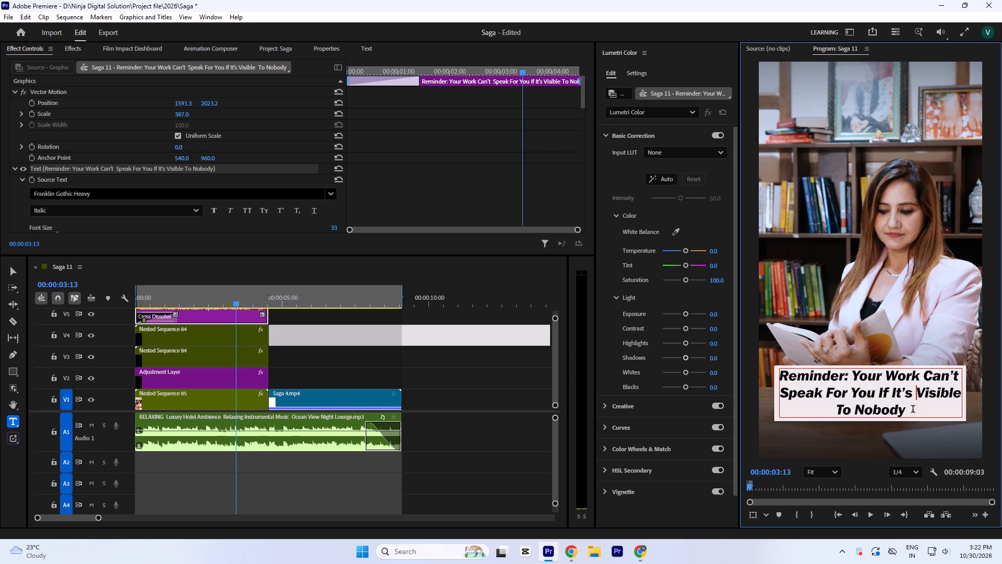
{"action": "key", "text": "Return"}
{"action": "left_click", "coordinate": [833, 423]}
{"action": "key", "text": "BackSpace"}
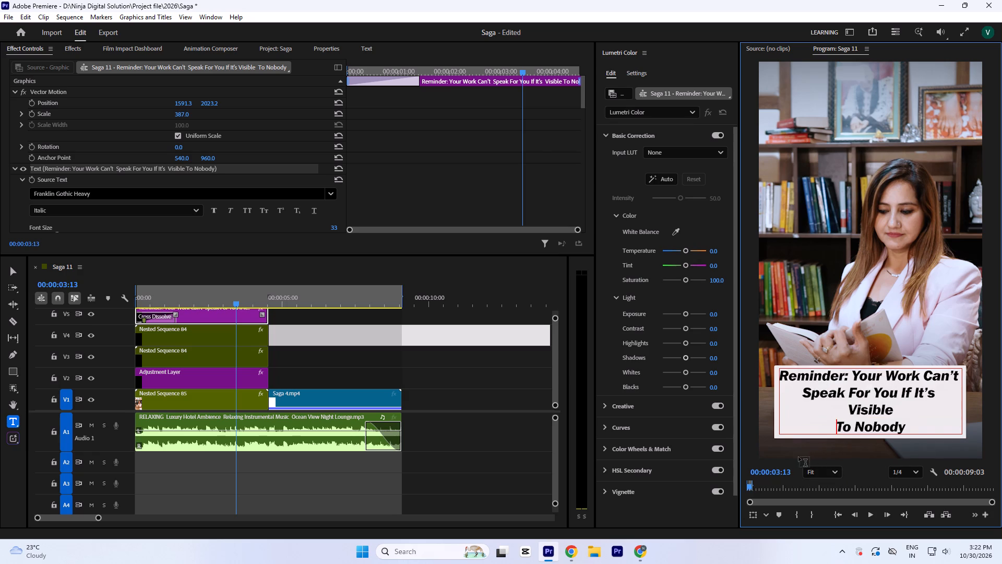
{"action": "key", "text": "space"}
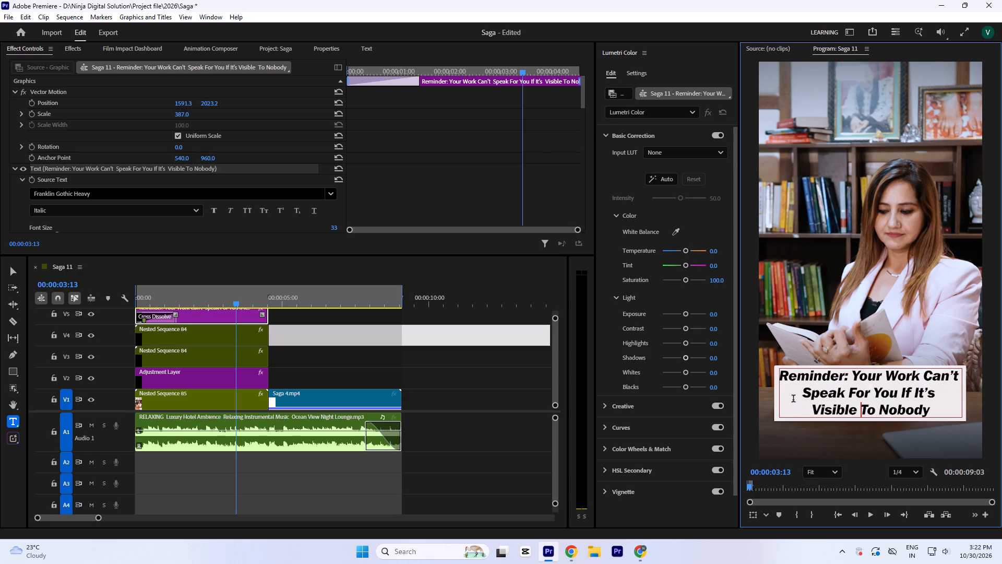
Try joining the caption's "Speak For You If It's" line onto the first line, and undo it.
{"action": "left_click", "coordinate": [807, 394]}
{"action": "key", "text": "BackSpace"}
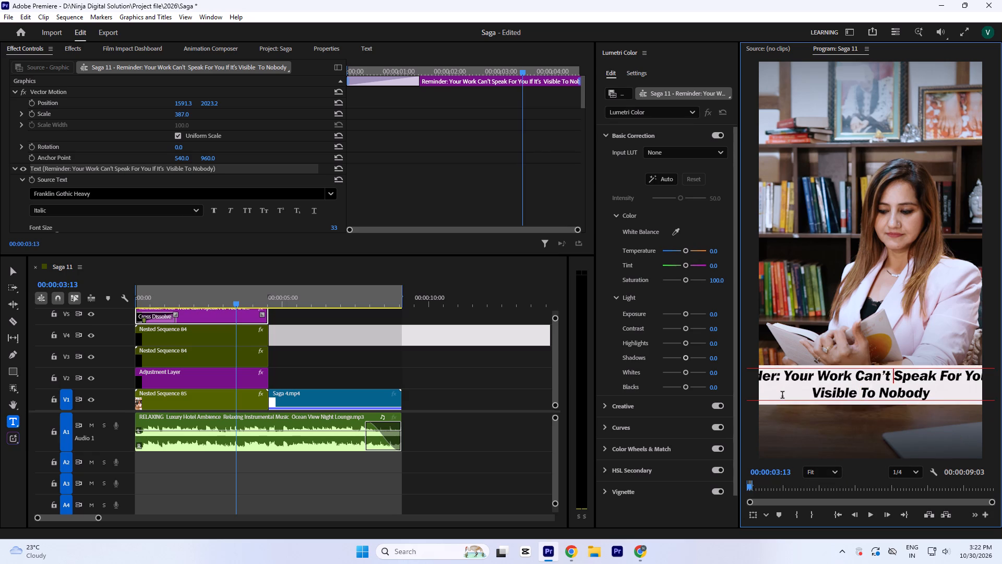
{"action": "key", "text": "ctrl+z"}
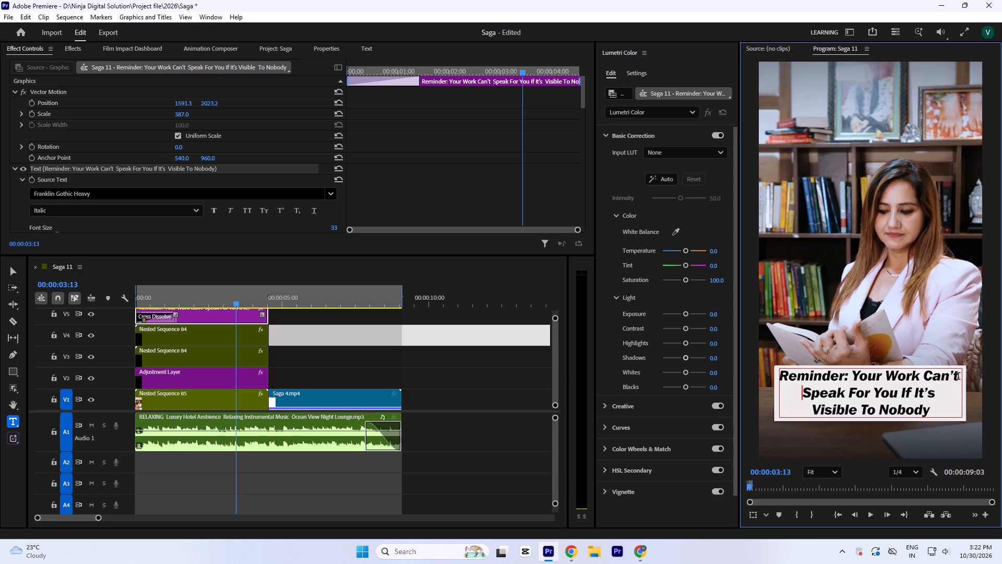
Remove the trailing space after "Can't" at the end of the caption's first line.
{"action": "left_click", "coordinate": [960, 377]}
{"action": "key", "text": "Right"}
{"action": "key", "text": "BackSpace"}
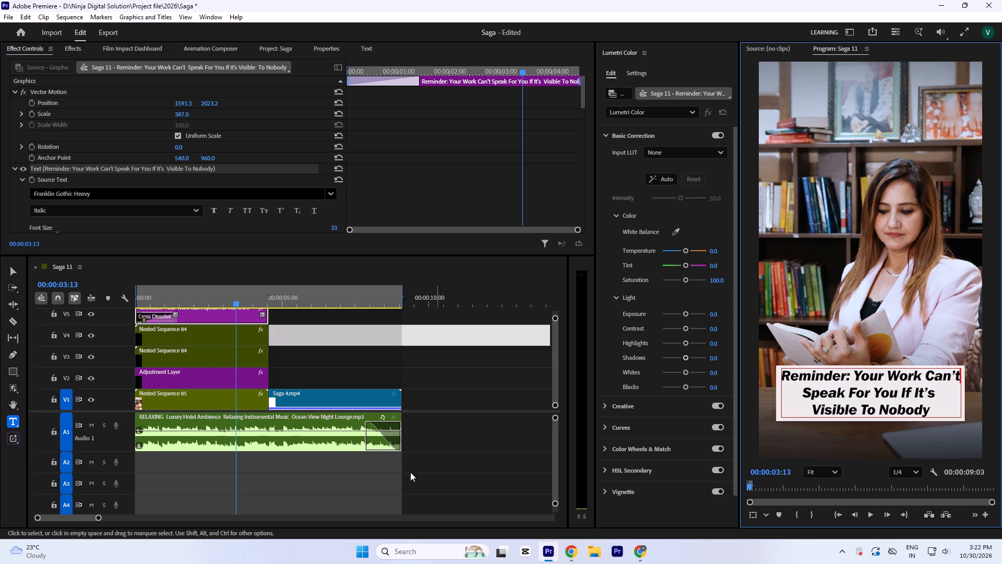
{"action": "left_click", "coordinate": [426, 361]}
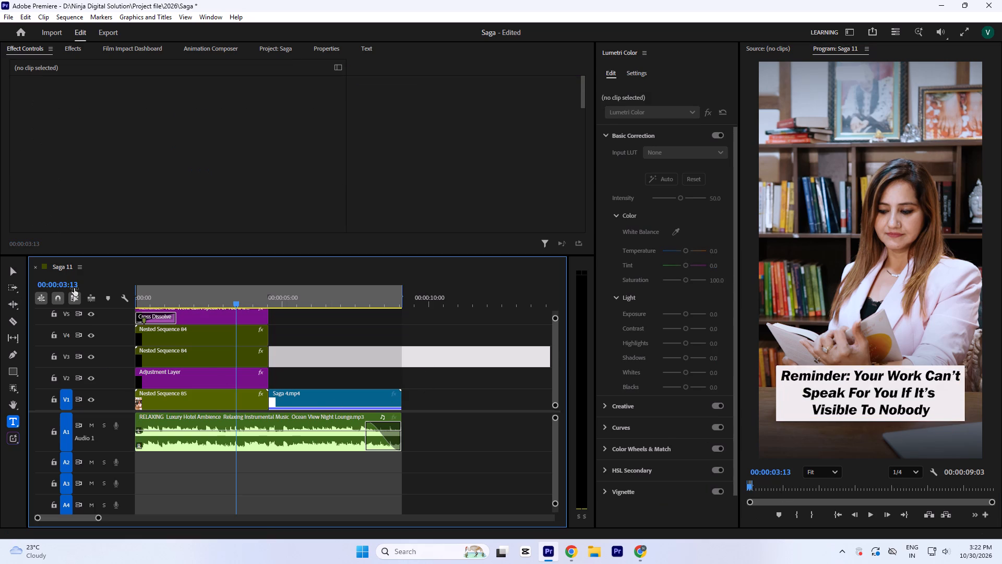
Tighten the caption text's leading to -7.
{"action": "left_click", "coordinate": [206, 319]}
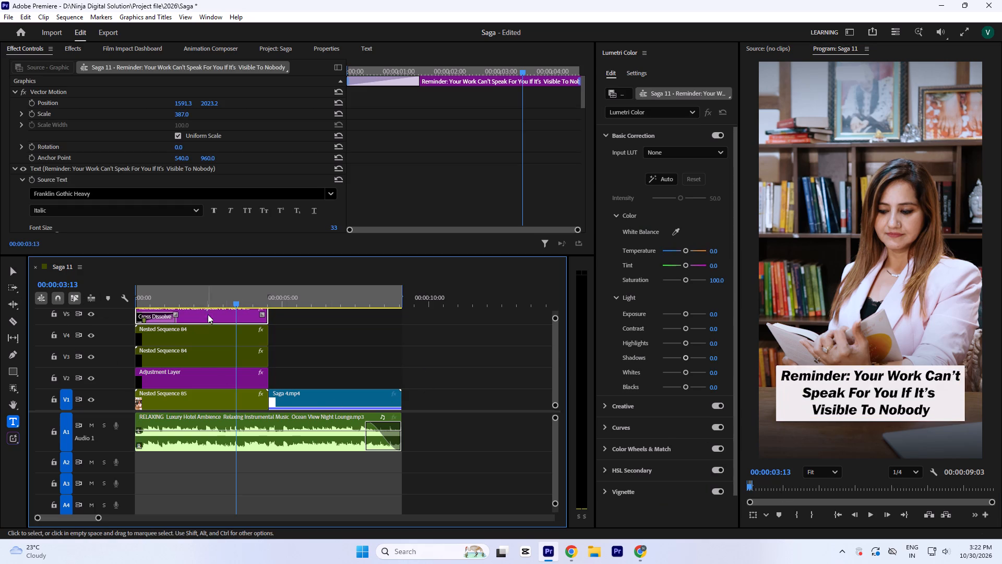
{"action": "scroll", "coordinate": [421, 202], "scroll_direction": "down", "scroll_amount": 4}
{"action": "scroll", "coordinate": [25, 214], "scroll_direction": "down", "scroll_amount": 4}
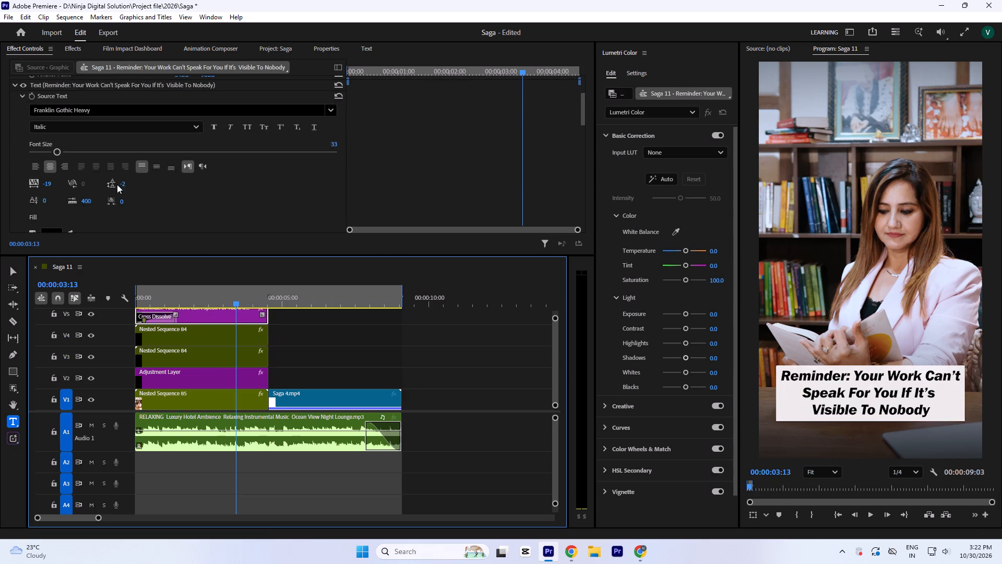
{"action": "left_click", "coordinate": [124, 183]}
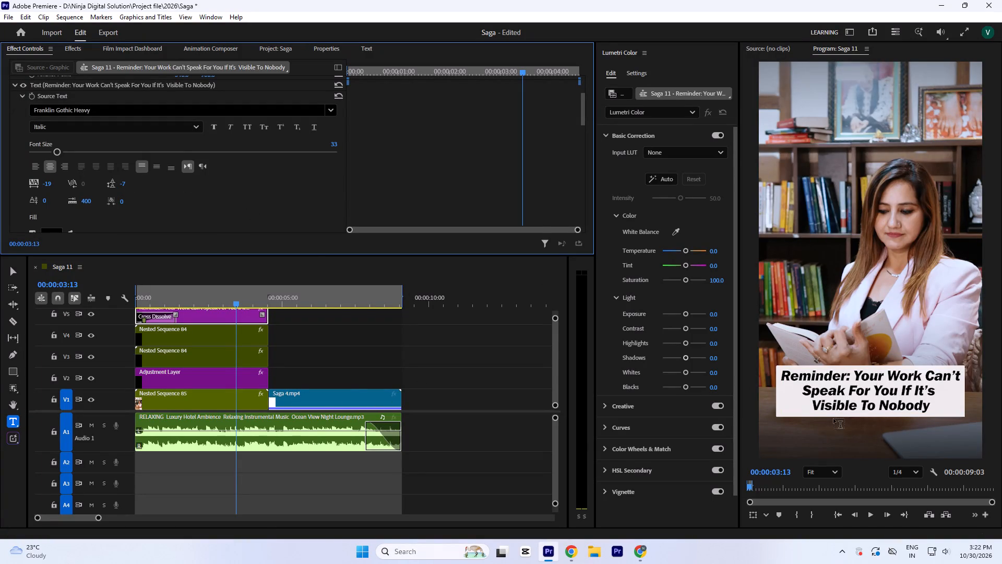
Join "Visible To Nobody" onto the "Speak For You If It's" line to make a two-line caption.
{"action": "left_click", "coordinate": [802, 393]}
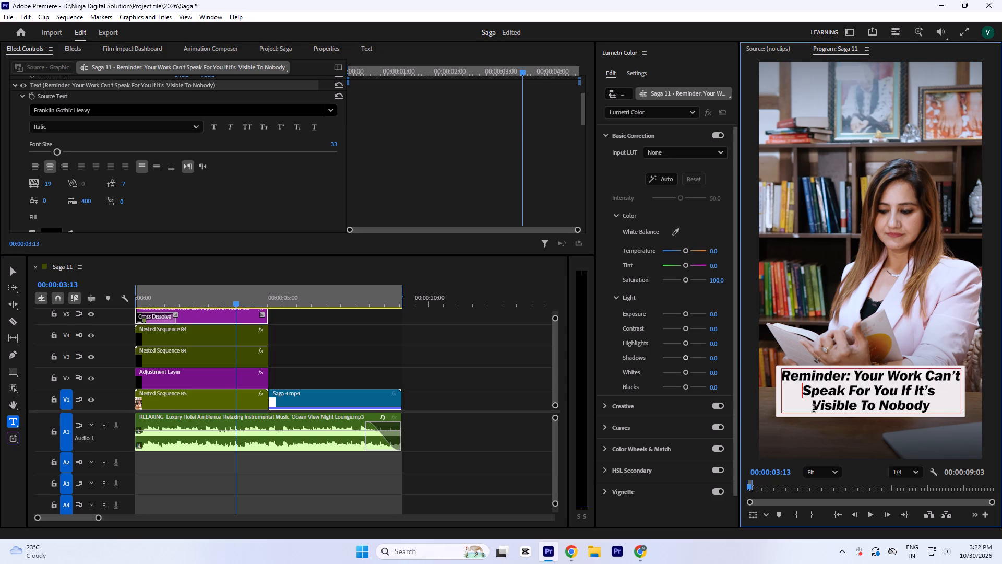
{"action": "left_click", "coordinate": [814, 406]}
{"action": "key", "text": "BackSpace"}
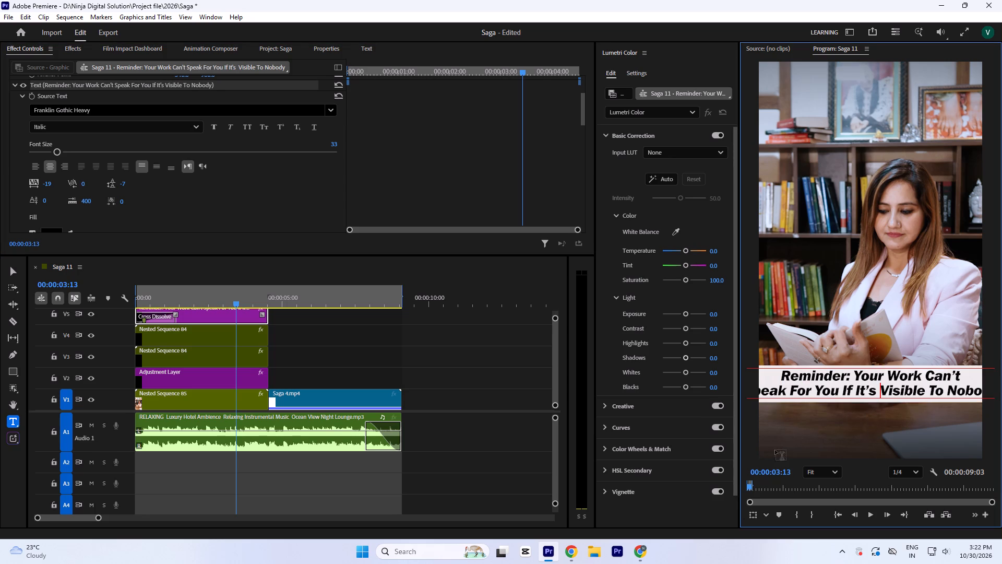
Reduce the caption text's font size to 26.
{"action": "left_click", "coordinate": [50, 149]}
{"action": "left_click", "coordinate": [373, 371]}
{"action": "left_click", "coordinate": [210, 319]}
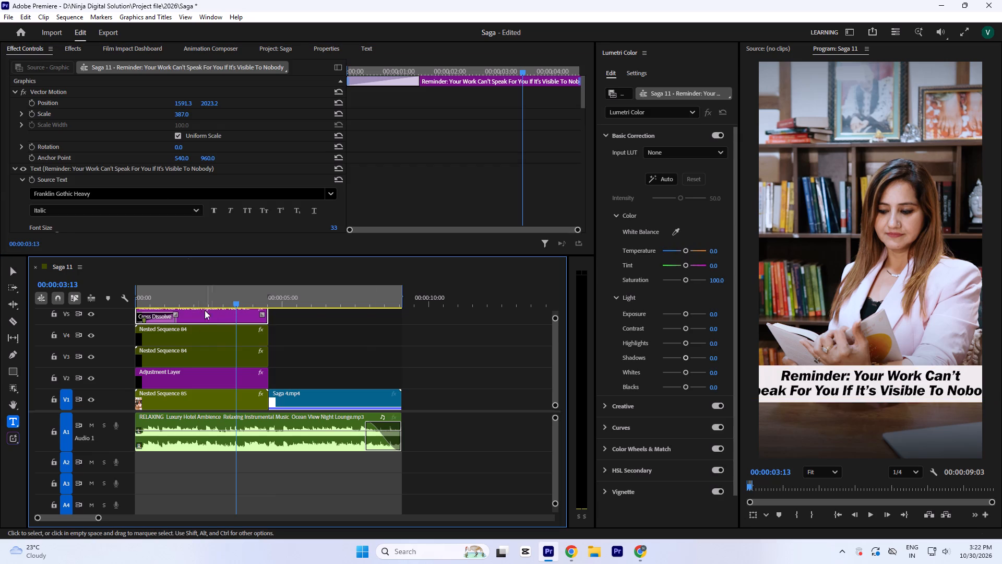
{"action": "scroll", "coordinate": [0, 184], "scroll_direction": "down", "scroll_amount": 10}
{"action": "left_click_drag", "start_coordinate": [58, 181], "coordinate": [57, 182]}
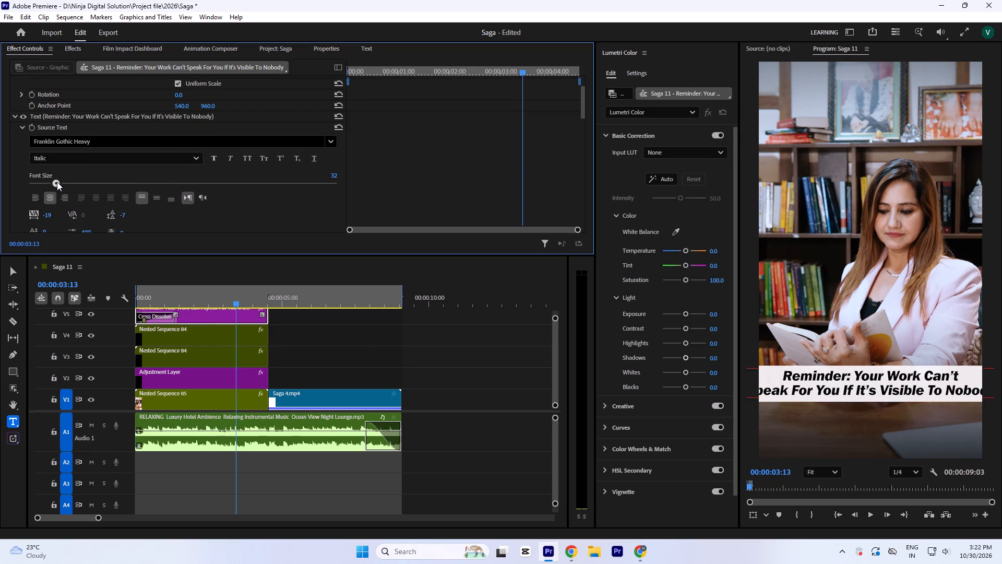
{"action": "left_click_drag", "start_coordinate": [57, 182], "coordinate": [52, 187]}
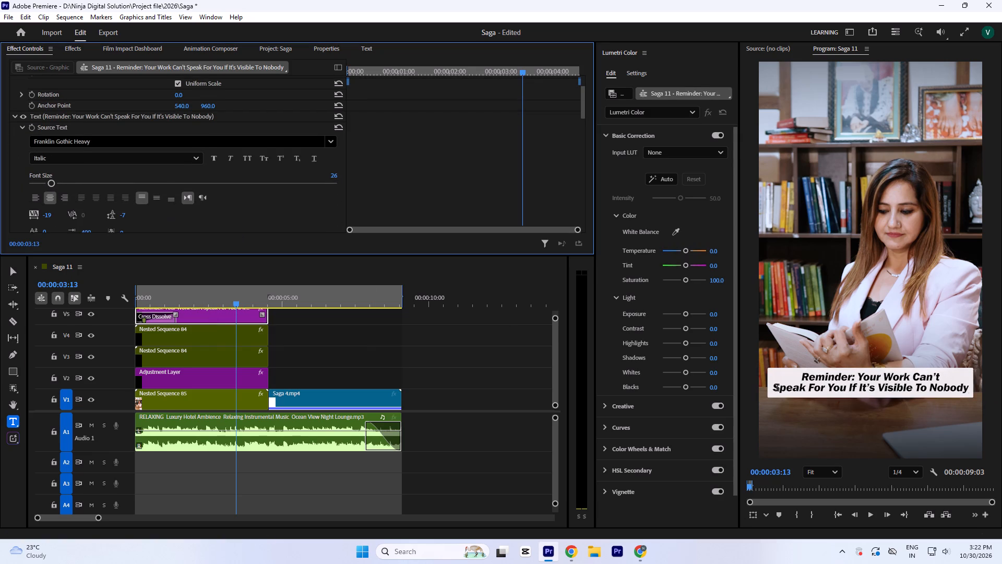
Rebreak the caption into the lines "Reminder: Your Work Can't Speak For" and "You If It's Visible To Nobody".
{"action": "left_click", "coordinate": [827, 391]}
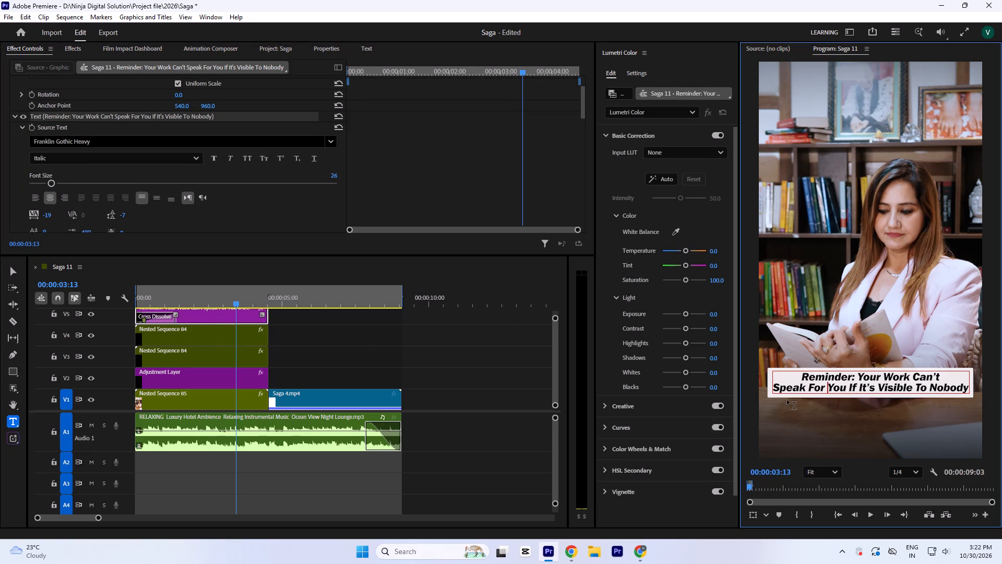
{"action": "key", "text": "Return"}
{"action": "left_click", "coordinate": [840, 389]}
{"action": "key", "text": "BackSpace"}
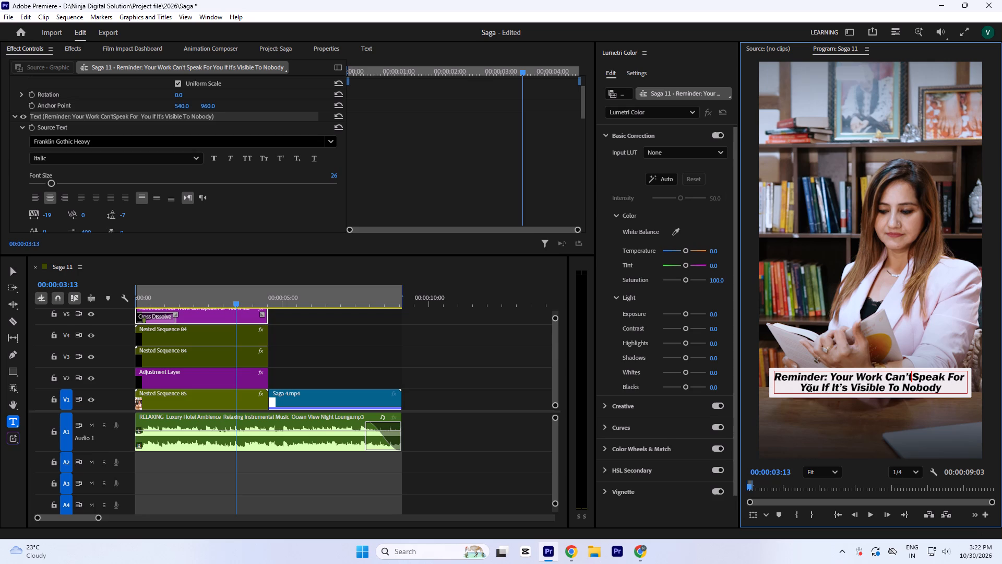
{"action": "key", "text": "space"}
{"action": "left_click", "coordinate": [390, 352]}
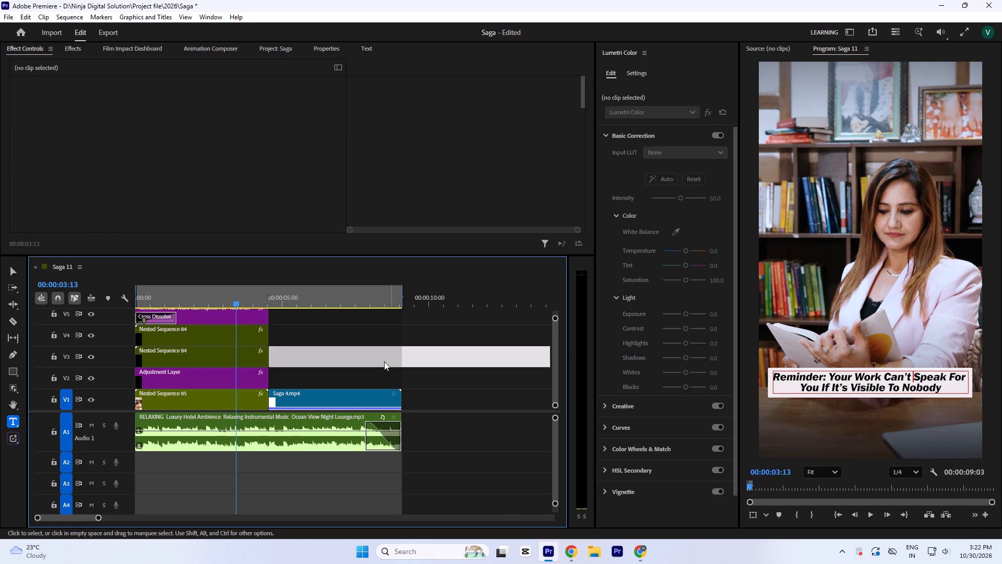
Remove the trailing space after "For" at the end of the caption's first line.
{"action": "left_click", "coordinate": [779, 377]}
{"action": "left_click", "coordinate": [965, 377]}
{"action": "key", "text": "Right"}
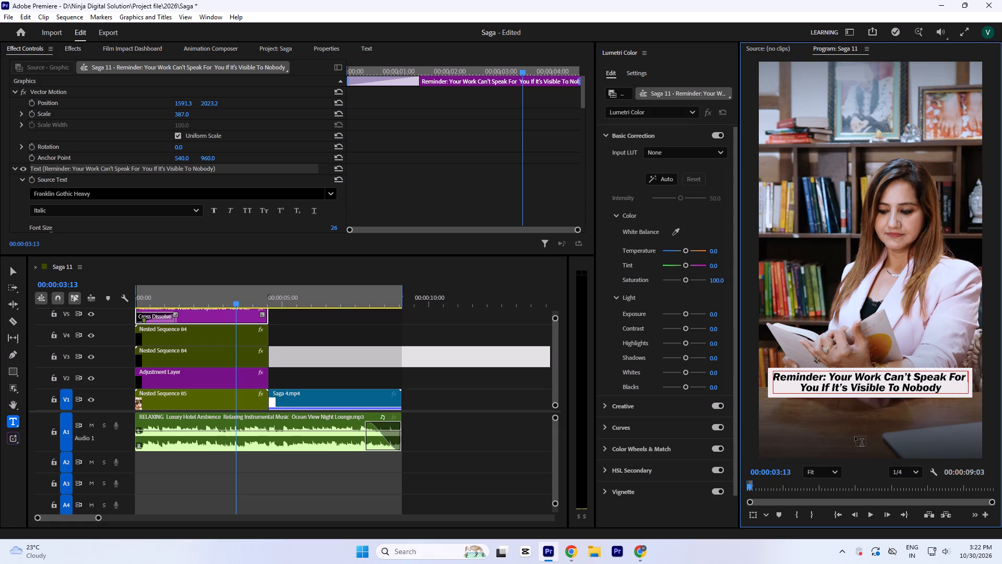
{"action": "key", "text": "BackSpace"}
{"action": "left_click", "coordinate": [467, 372]}
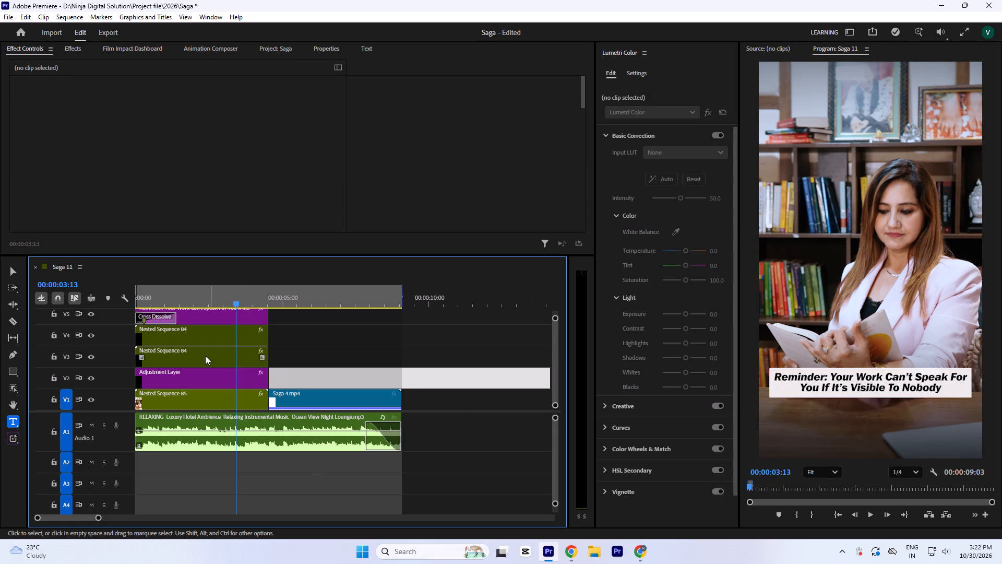
Rebreak the caption into three lines: "Reminder: Your Work Can't", "Speak For You If" and "It's Visible To Nobody".
{"action": "left_click", "coordinate": [217, 294]}
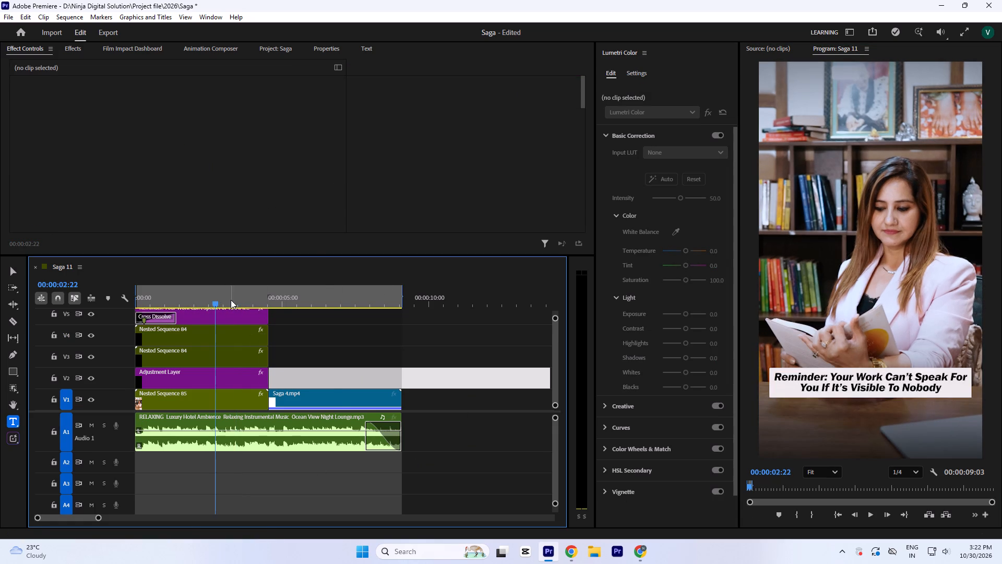
{"action": "key", "text": "minus"}
{"action": "key", "text": "equal"}
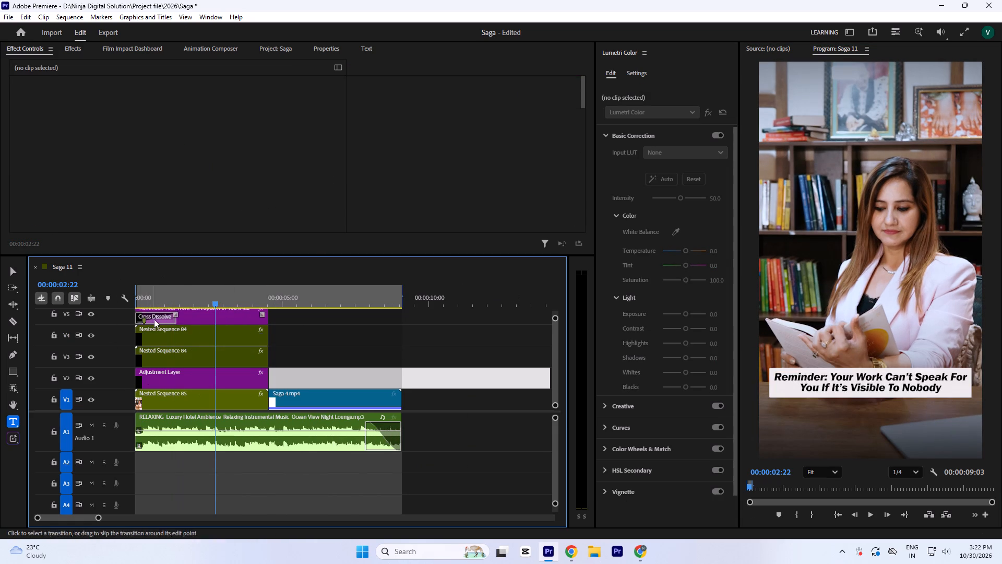
{"action": "left_click", "coordinate": [233, 318]}
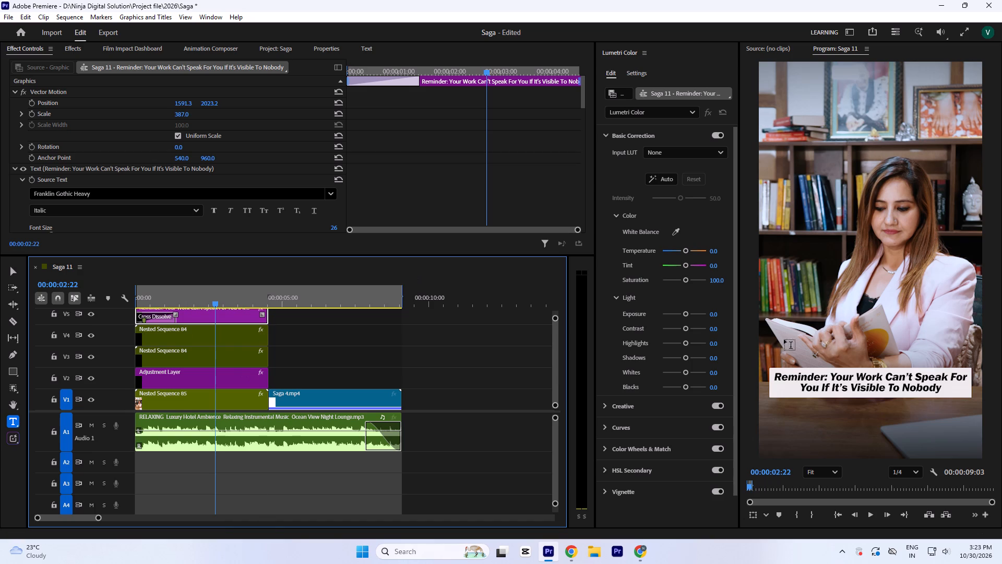
{"action": "left_click", "coordinate": [916, 378]}
{"action": "key", "text": "Return"}
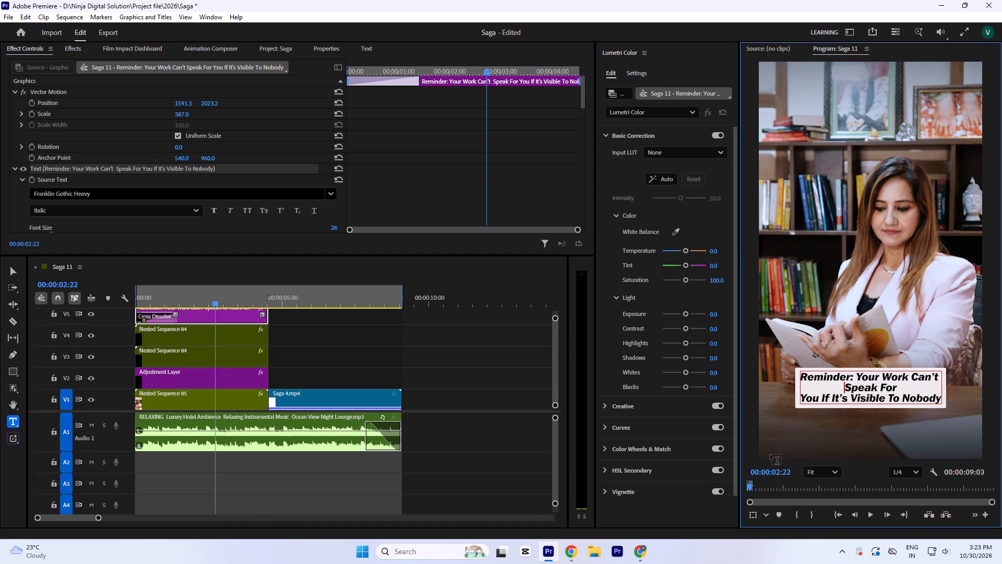
{"action": "left_click", "coordinate": [834, 400]}
{"action": "key", "text": "Return"}
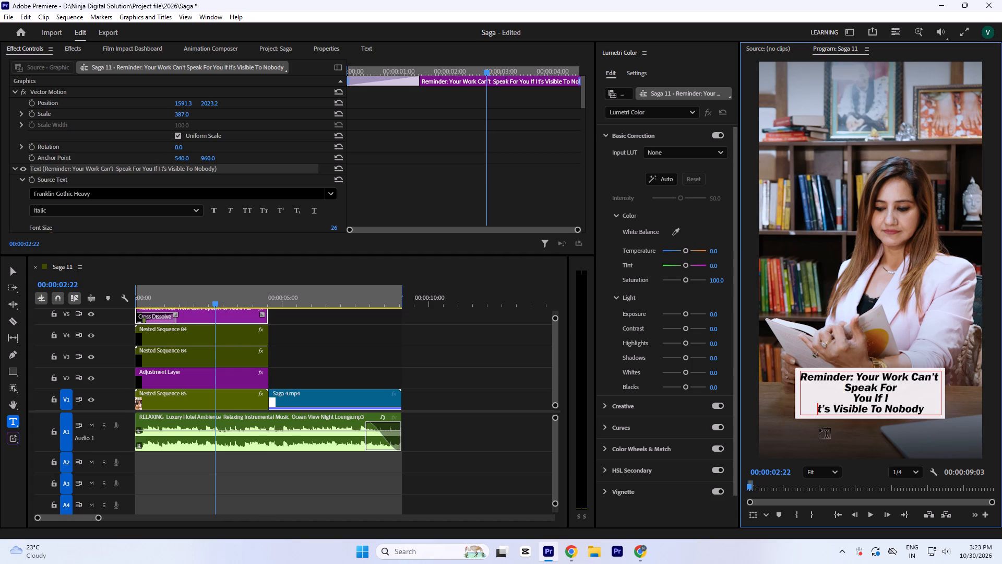
{"action": "key", "text": "ctrl+z"}
{"action": "key", "text": "Left"}
{"action": "key", "text": "Return"}
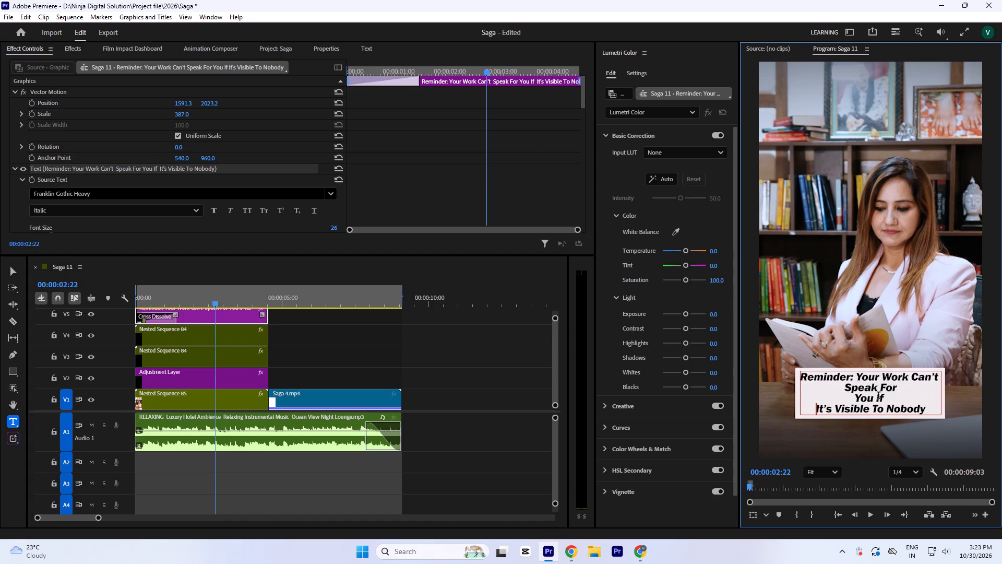
{"action": "left_click", "coordinate": [855, 399]}
{"action": "key", "text": "BackSpace"}
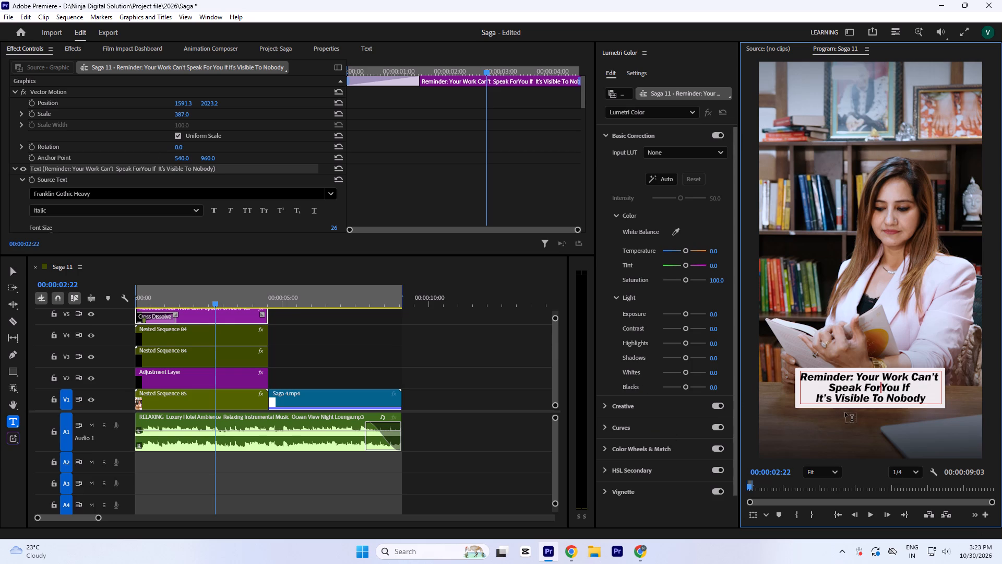
{"action": "key", "text": "space"}
Move "It's" up to the end of the caption's second line, leaving "Visible To Nobody" as the third line.
{"action": "left_click", "coordinate": [835, 400]}
{"action": "key", "text": "Return"}
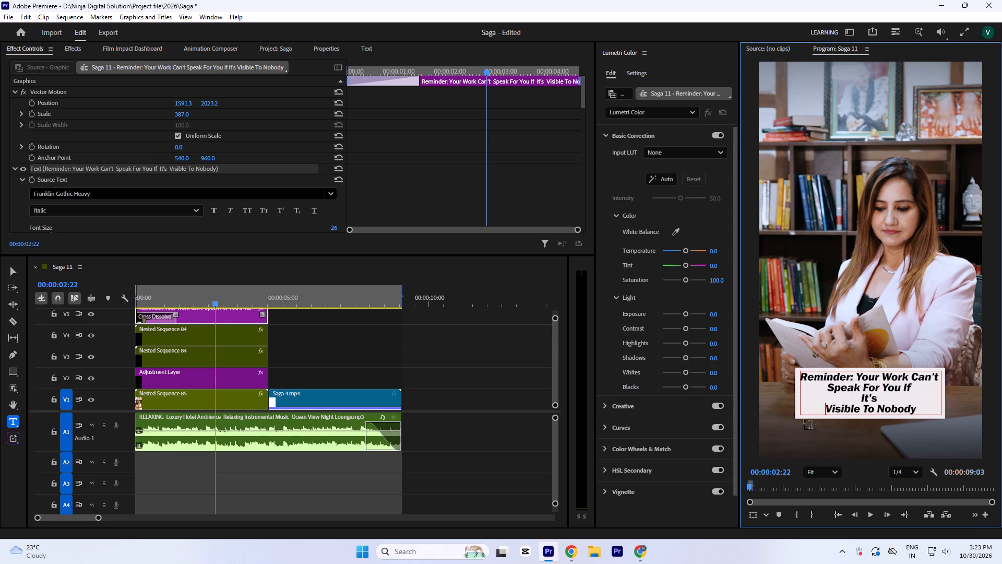
{"action": "left_click", "coordinate": [855, 398]}
{"action": "key", "text": "BackSpace"}
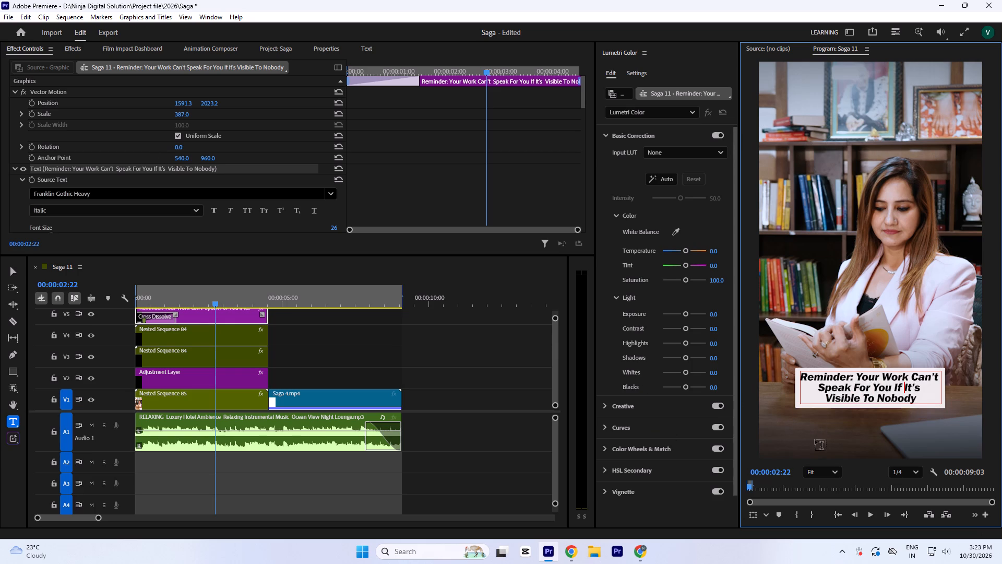
{"action": "left_click", "coordinate": [494, 351]}
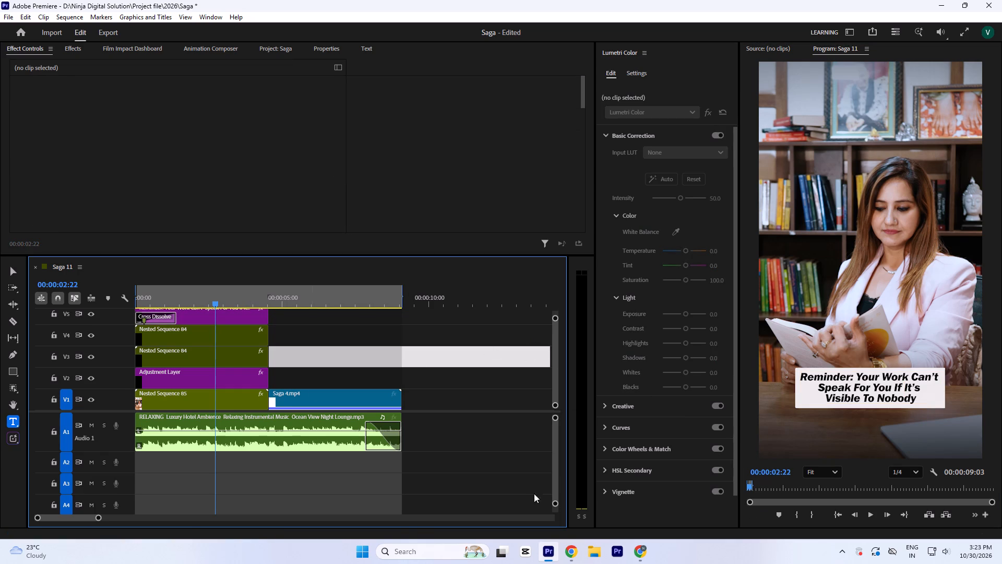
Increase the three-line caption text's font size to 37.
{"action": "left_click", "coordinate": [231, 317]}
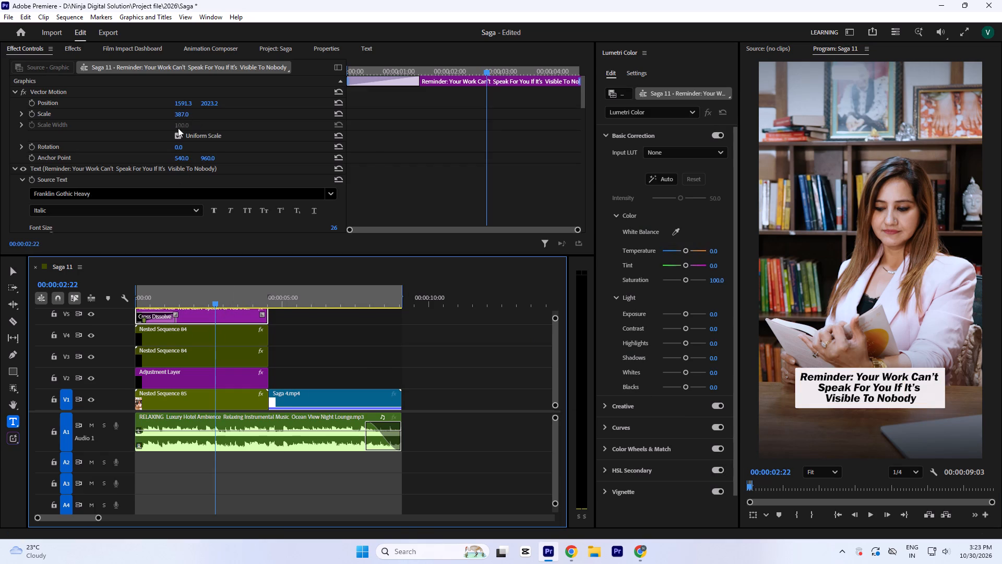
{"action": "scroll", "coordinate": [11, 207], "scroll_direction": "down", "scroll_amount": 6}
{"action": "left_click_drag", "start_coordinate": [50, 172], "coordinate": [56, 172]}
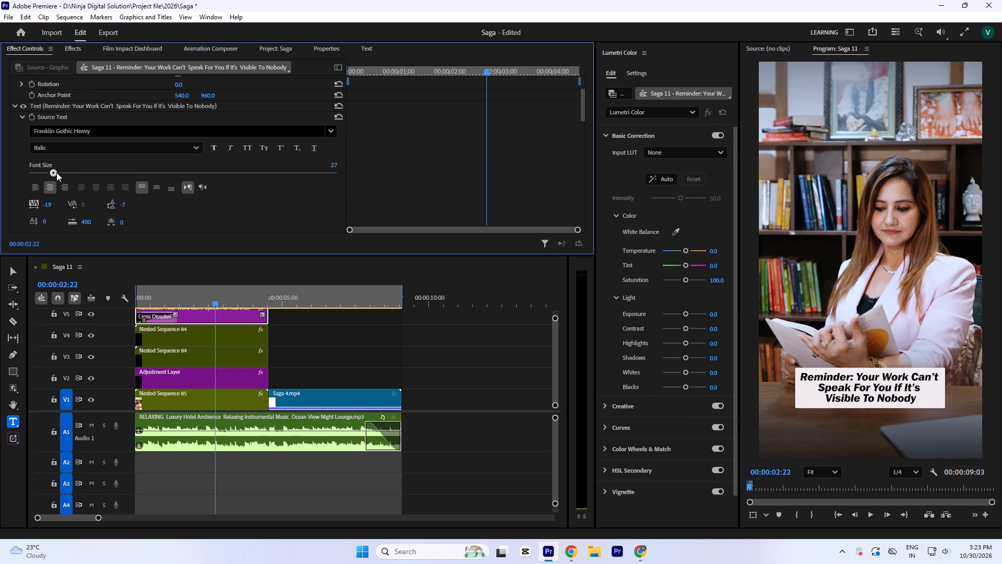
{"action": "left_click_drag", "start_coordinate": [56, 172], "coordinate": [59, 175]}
Remove the trailing space after "Can't" at the end of the caption's first line.
{"action": "left_click", "coordinate": [963, 373]}
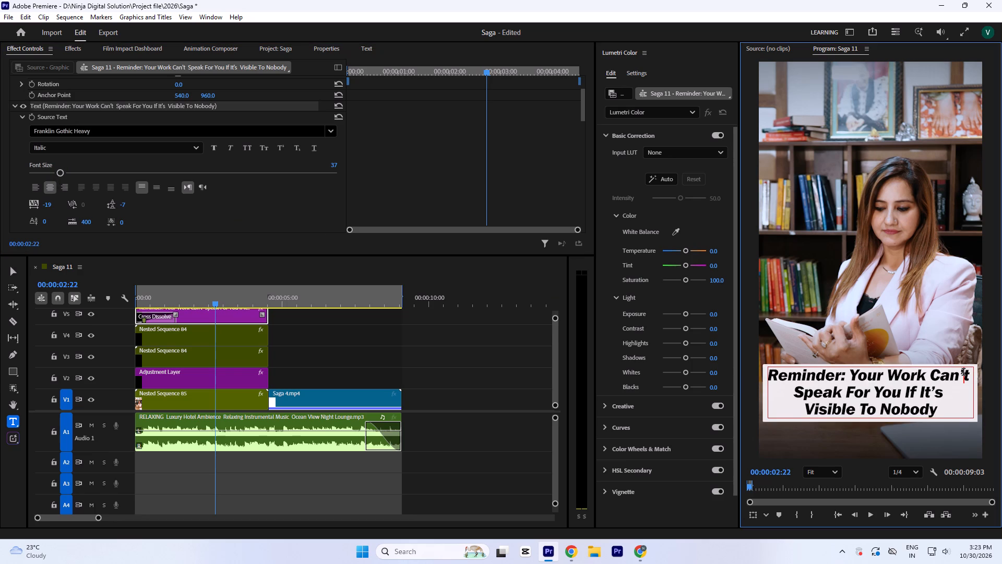
{"action": "key", "text": "Right"}
{"action": "key", "text": "Right"}
{"action": "key", "text": "BackSpace"}
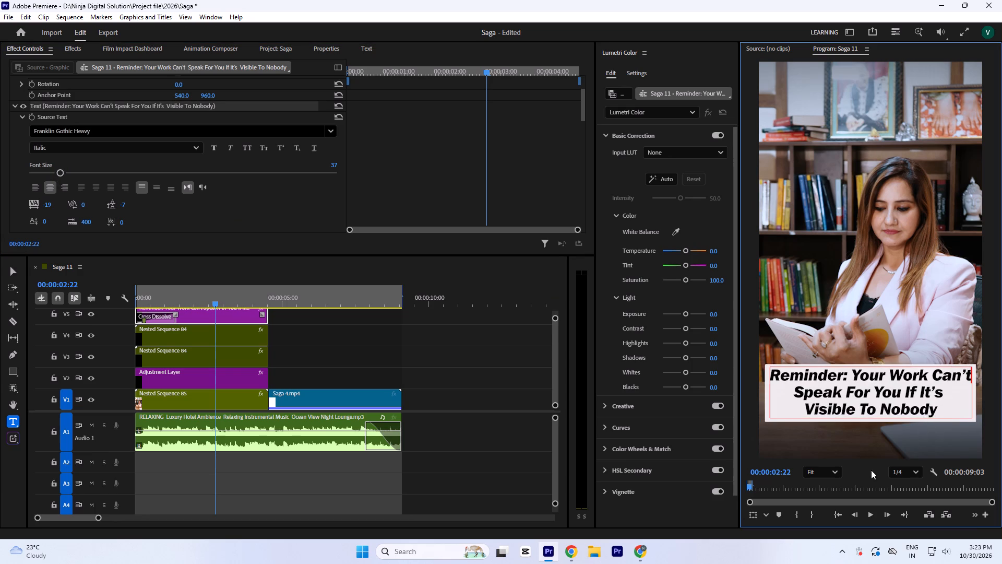
{"action": "left_click", "coordinate": [455, 352]}
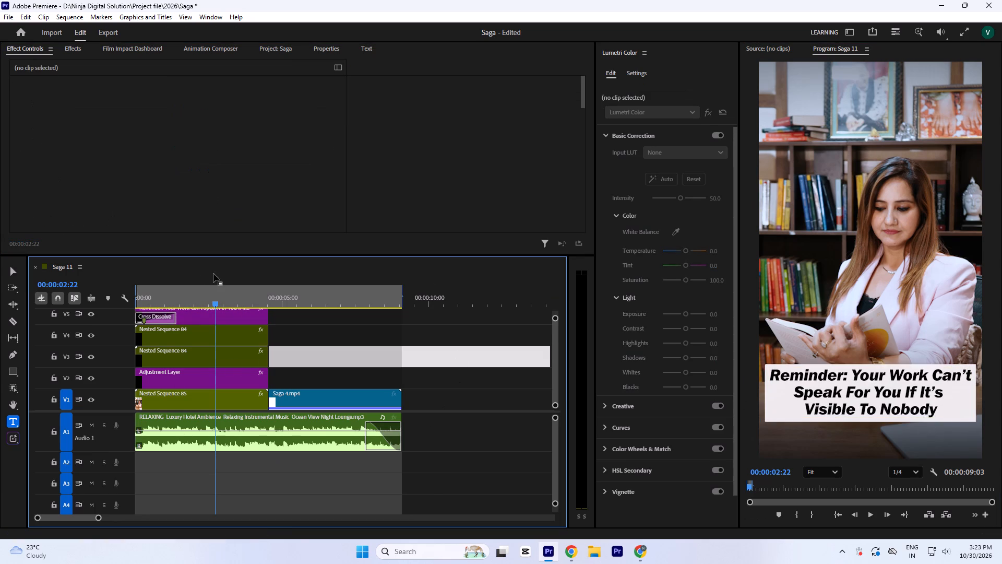
Set the caption text's font size to 34.
{"action": "left_click", "coordinate": [201, 320]}
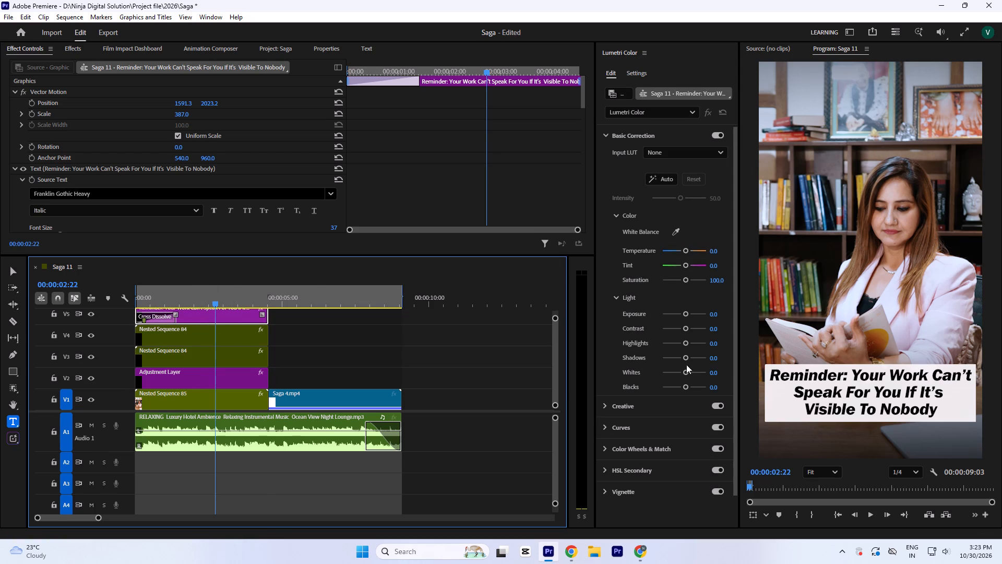
{"action": "scroll", "coordinate": [428, 189], "scroll_direction": "down", "scroll_amount": 4}
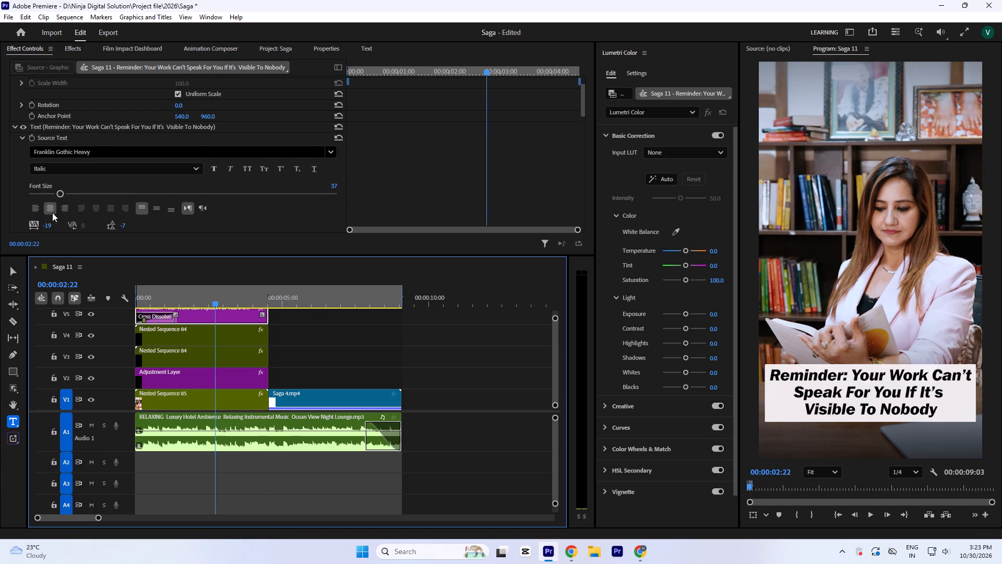
{"action": "left_click", "coordinate": [56, 194]}
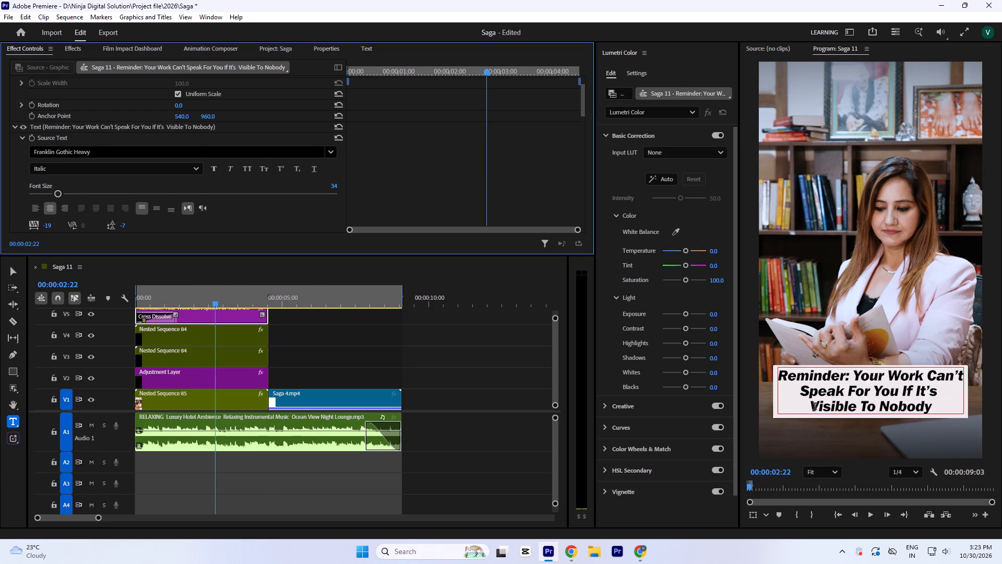
Lower the opacity of the caption's background box to 78.
{"action": "scroll", "coordinate": [447, 138], "scroll_direction": "down", "scroll_amount": 14}
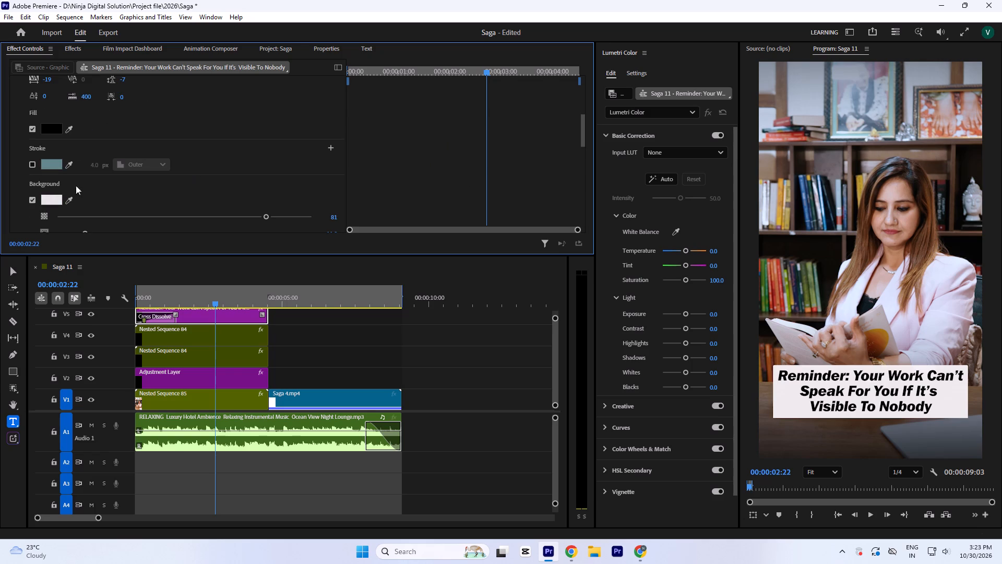
{"action": "scroll", "coordinate": [44, 188], "scroll_direction": "down", "scroll_amount": 5}
{"action": "left_click_drag", "start_coordinate": [264, 163], "coordinate": [244, 166]}
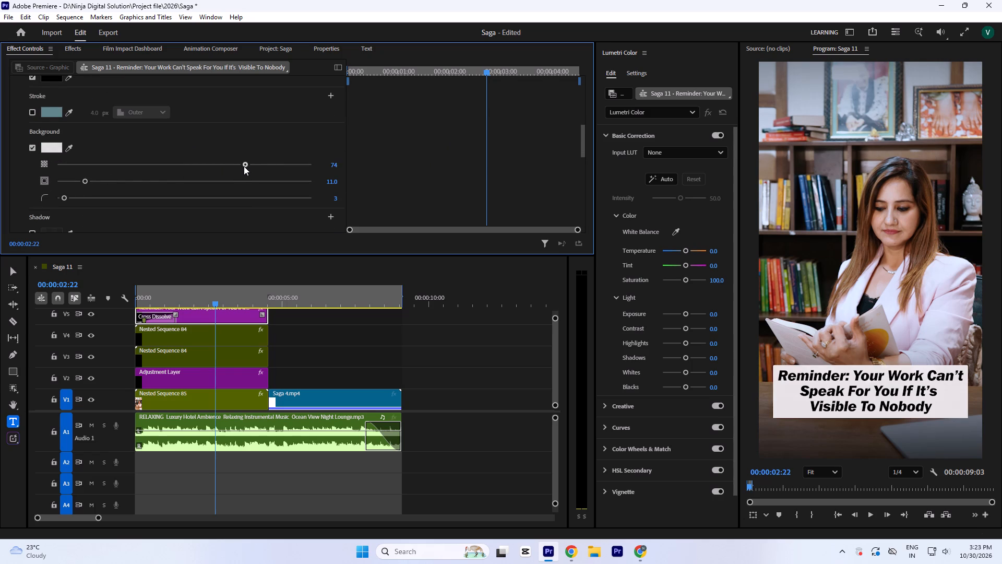
{"action": "left_click_drag", "start_coordinate": [244, 166], "coordinate": [255, 172]}
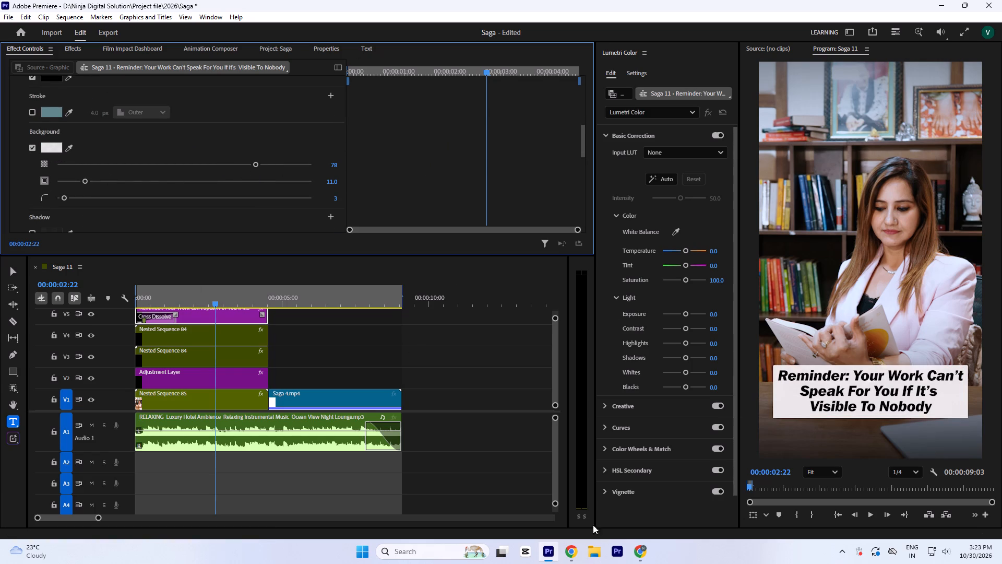
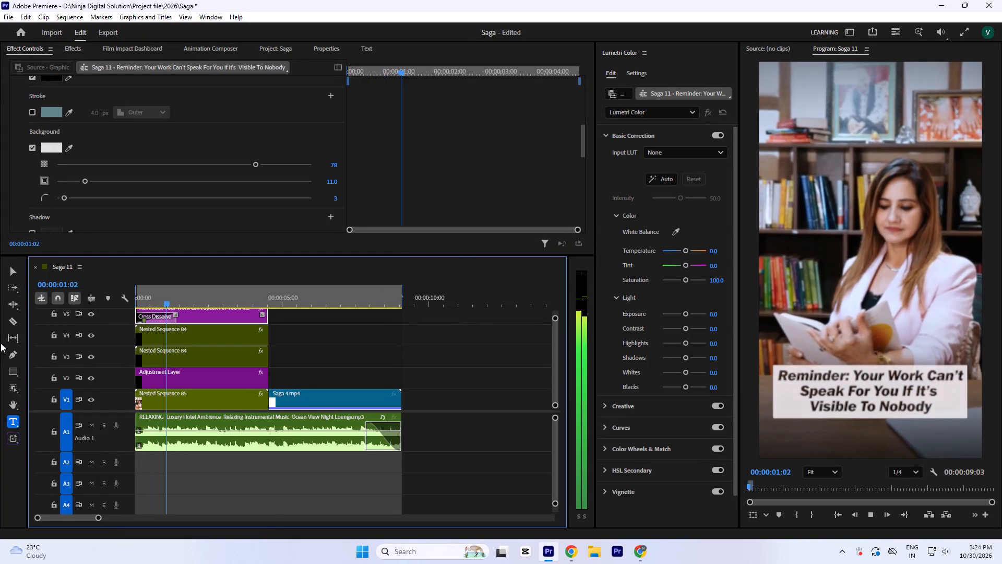
Play the sequence on to about 00:00:02:13 to check the caption over the footage.
{"action": "key", "text": "space"}
{"action": "key", "text": "space"}
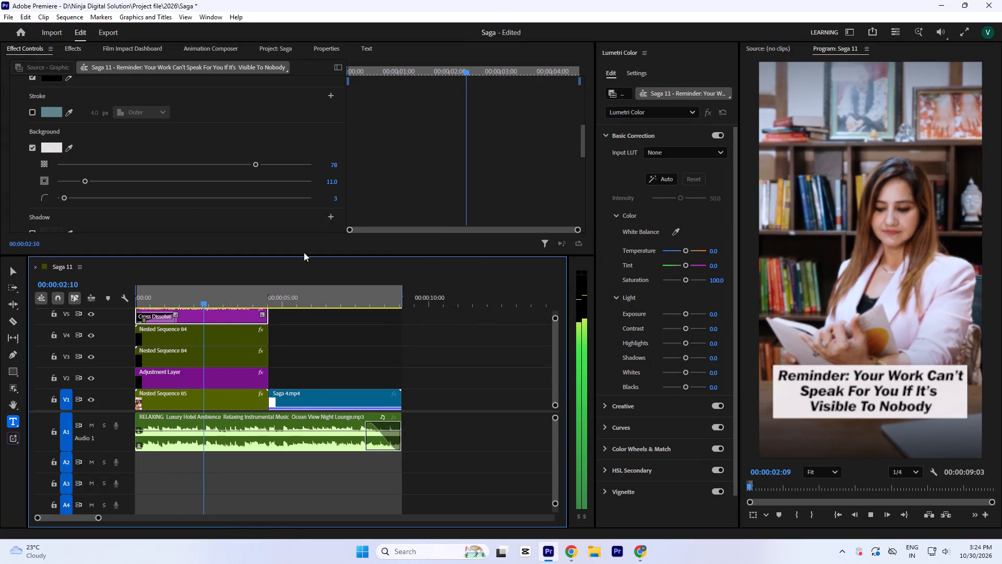
{"action": "key", "text": "space"}
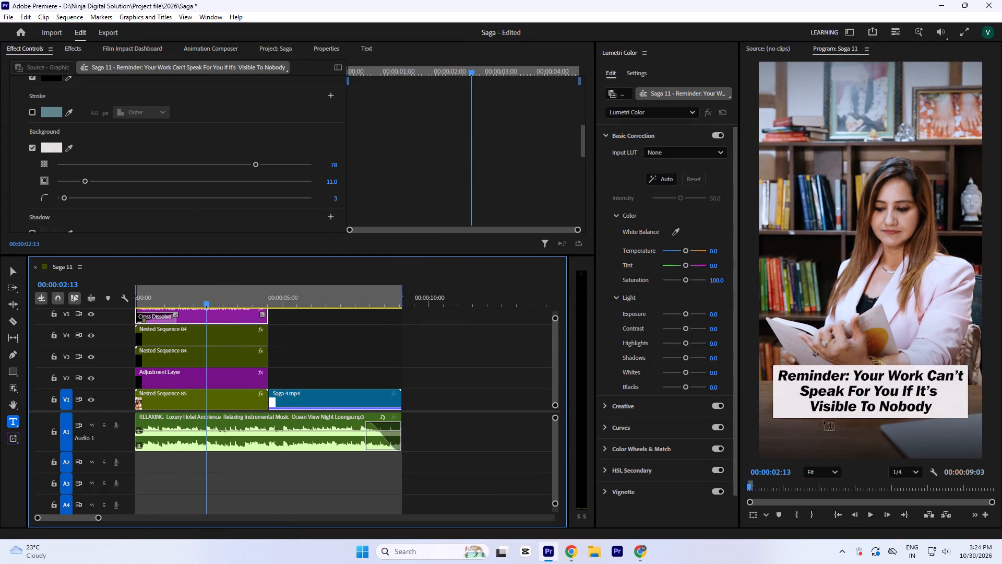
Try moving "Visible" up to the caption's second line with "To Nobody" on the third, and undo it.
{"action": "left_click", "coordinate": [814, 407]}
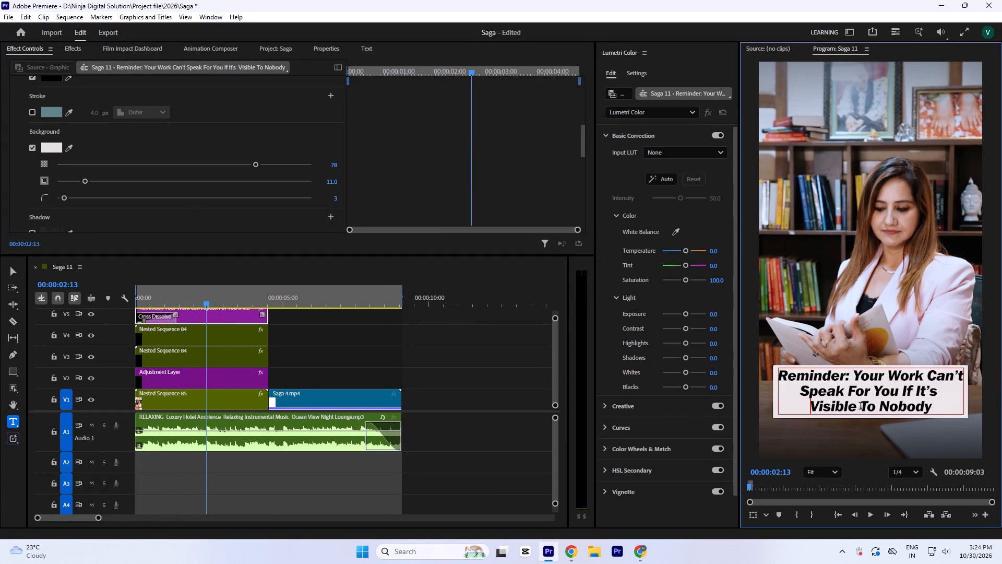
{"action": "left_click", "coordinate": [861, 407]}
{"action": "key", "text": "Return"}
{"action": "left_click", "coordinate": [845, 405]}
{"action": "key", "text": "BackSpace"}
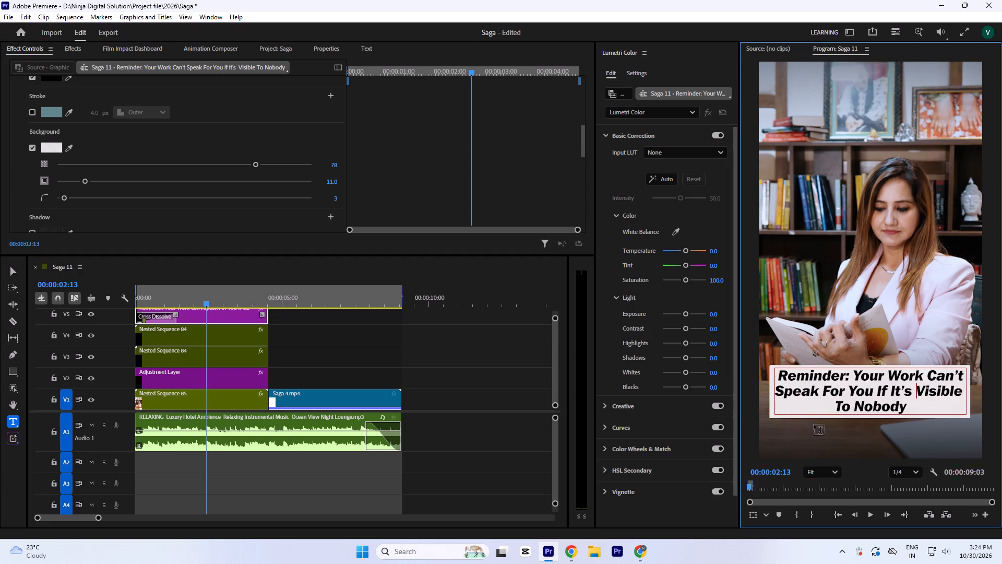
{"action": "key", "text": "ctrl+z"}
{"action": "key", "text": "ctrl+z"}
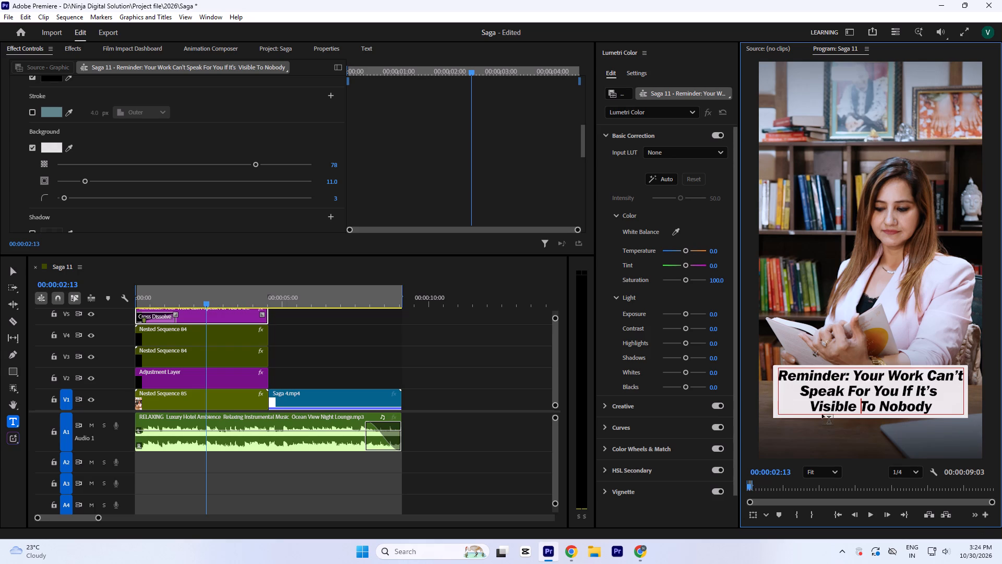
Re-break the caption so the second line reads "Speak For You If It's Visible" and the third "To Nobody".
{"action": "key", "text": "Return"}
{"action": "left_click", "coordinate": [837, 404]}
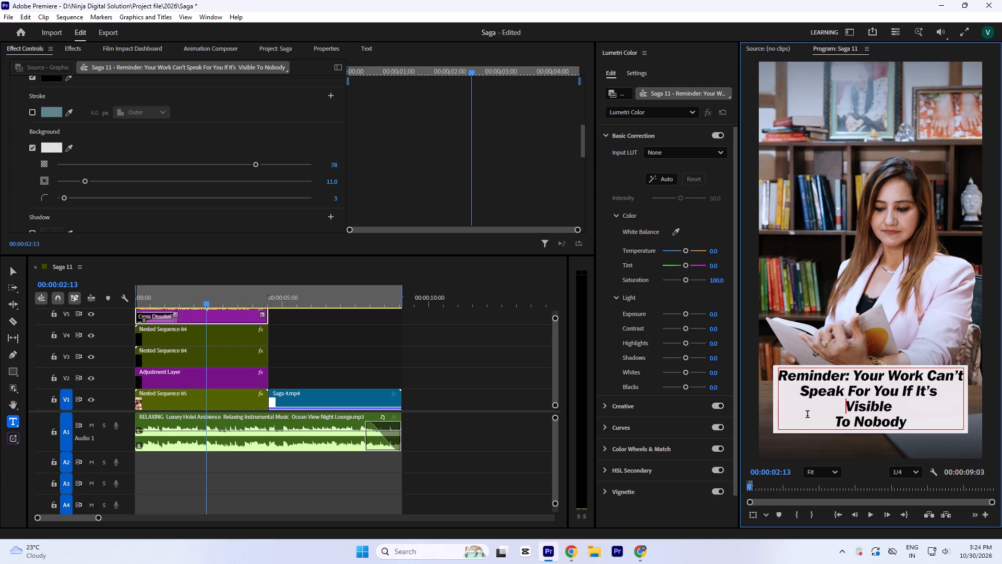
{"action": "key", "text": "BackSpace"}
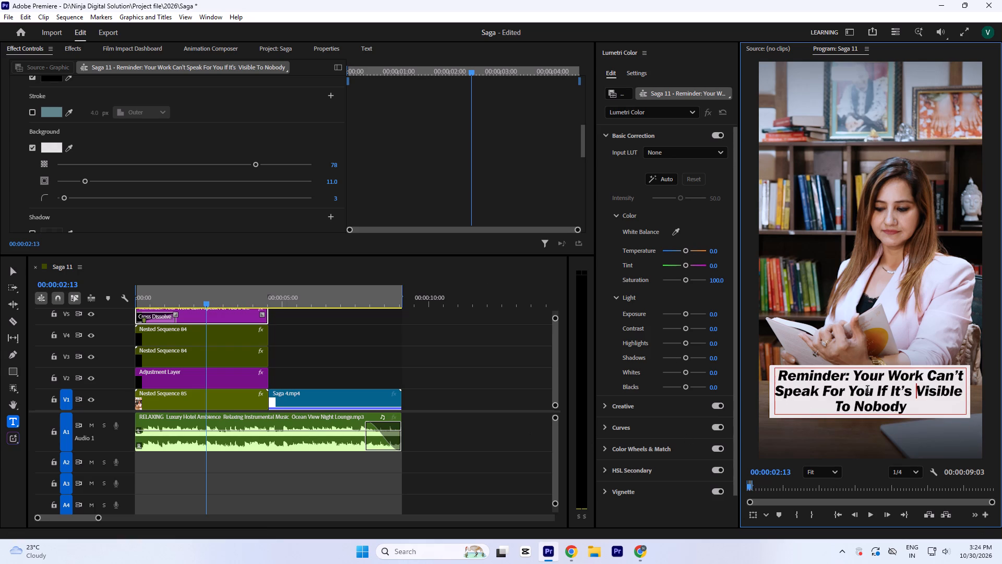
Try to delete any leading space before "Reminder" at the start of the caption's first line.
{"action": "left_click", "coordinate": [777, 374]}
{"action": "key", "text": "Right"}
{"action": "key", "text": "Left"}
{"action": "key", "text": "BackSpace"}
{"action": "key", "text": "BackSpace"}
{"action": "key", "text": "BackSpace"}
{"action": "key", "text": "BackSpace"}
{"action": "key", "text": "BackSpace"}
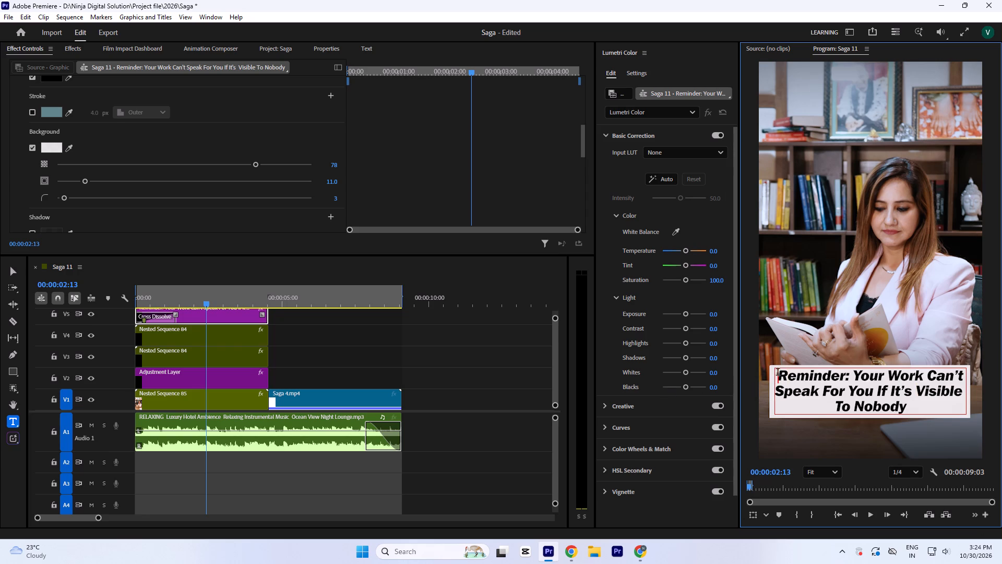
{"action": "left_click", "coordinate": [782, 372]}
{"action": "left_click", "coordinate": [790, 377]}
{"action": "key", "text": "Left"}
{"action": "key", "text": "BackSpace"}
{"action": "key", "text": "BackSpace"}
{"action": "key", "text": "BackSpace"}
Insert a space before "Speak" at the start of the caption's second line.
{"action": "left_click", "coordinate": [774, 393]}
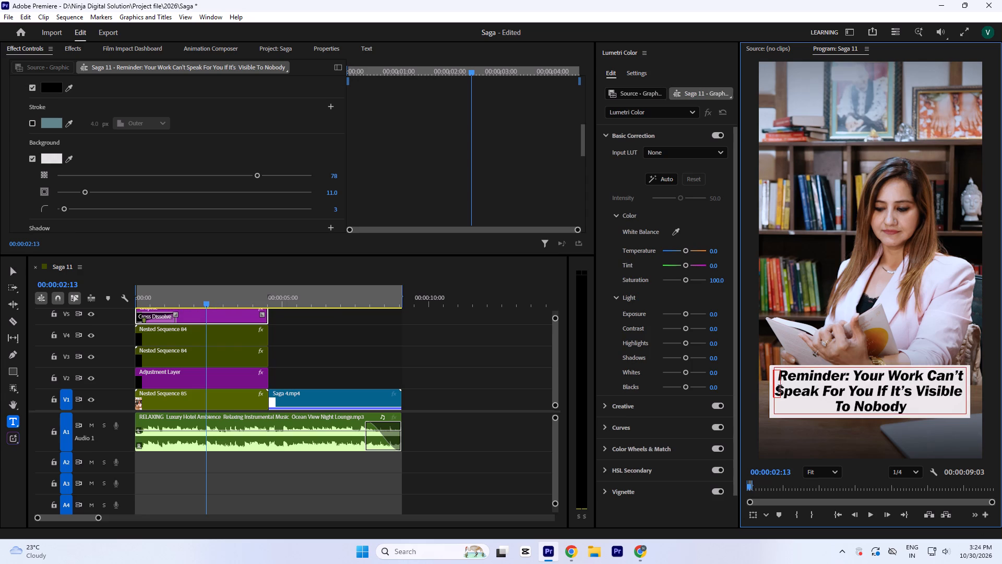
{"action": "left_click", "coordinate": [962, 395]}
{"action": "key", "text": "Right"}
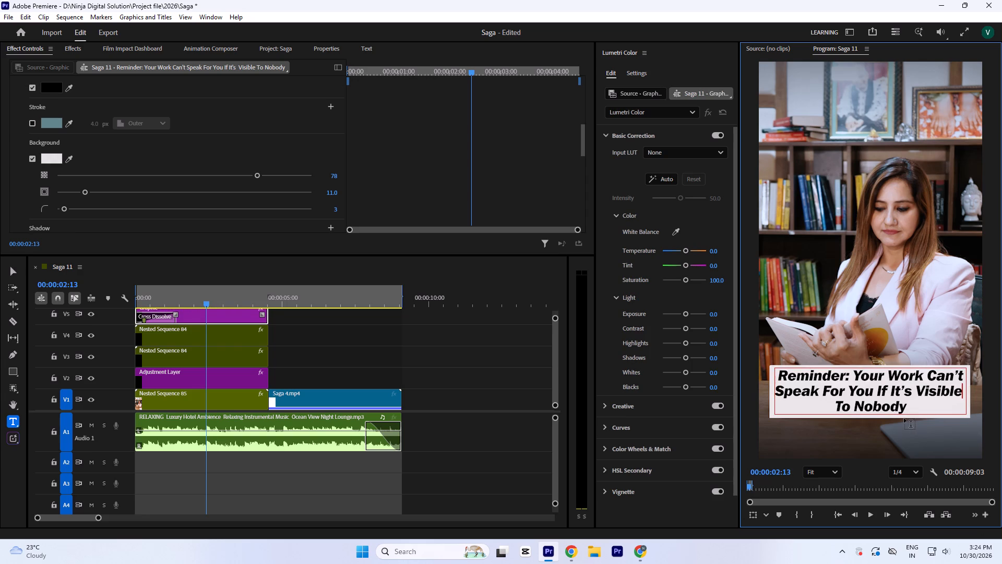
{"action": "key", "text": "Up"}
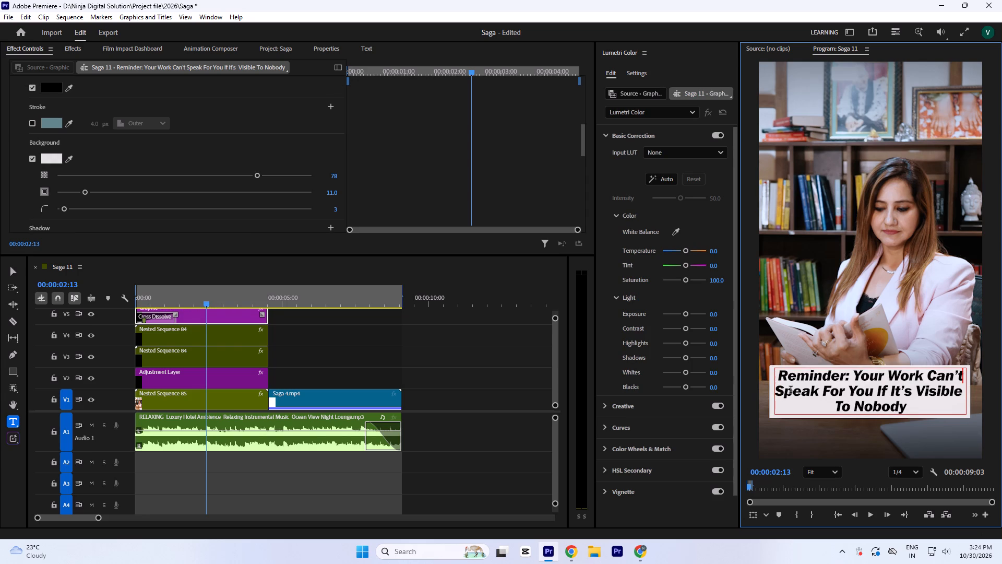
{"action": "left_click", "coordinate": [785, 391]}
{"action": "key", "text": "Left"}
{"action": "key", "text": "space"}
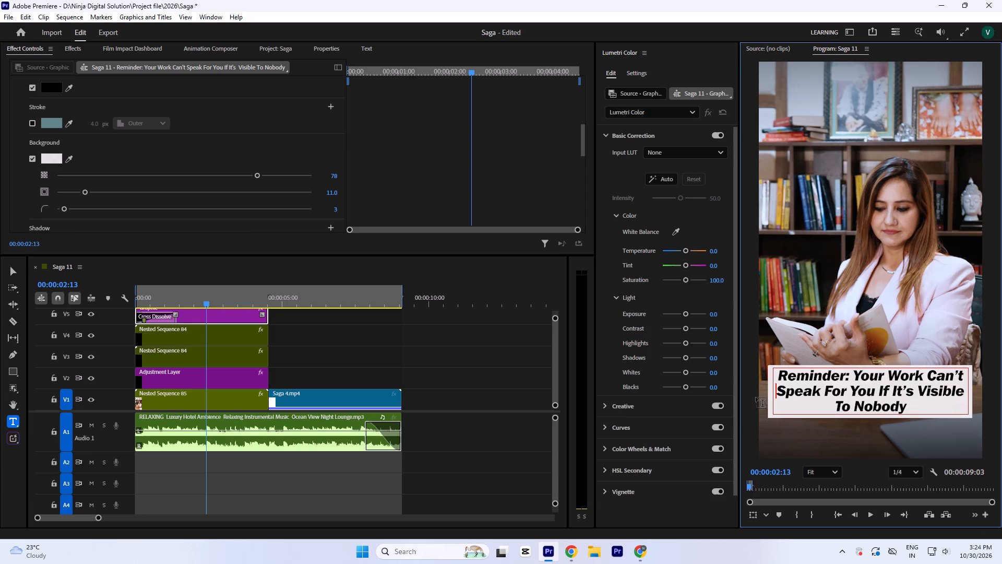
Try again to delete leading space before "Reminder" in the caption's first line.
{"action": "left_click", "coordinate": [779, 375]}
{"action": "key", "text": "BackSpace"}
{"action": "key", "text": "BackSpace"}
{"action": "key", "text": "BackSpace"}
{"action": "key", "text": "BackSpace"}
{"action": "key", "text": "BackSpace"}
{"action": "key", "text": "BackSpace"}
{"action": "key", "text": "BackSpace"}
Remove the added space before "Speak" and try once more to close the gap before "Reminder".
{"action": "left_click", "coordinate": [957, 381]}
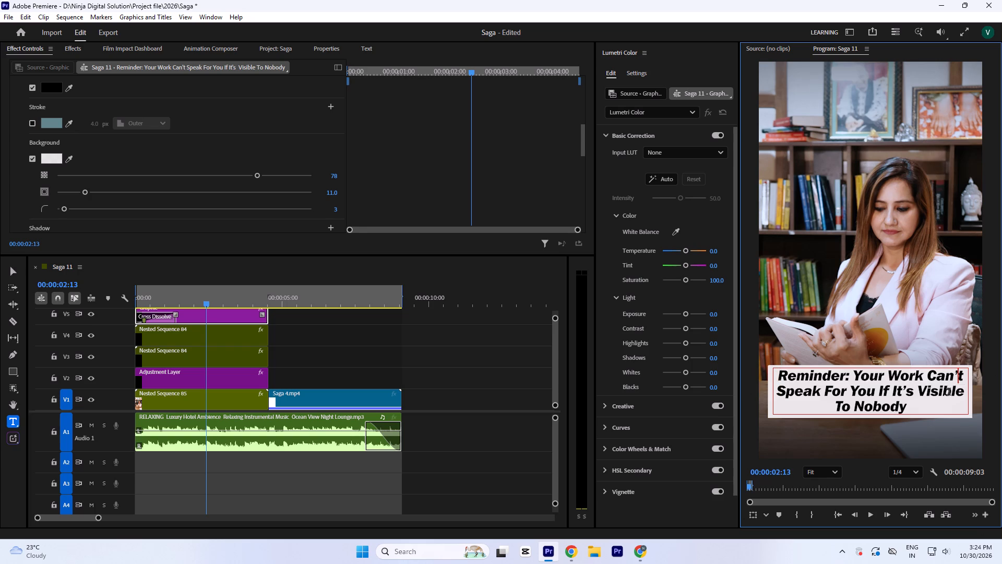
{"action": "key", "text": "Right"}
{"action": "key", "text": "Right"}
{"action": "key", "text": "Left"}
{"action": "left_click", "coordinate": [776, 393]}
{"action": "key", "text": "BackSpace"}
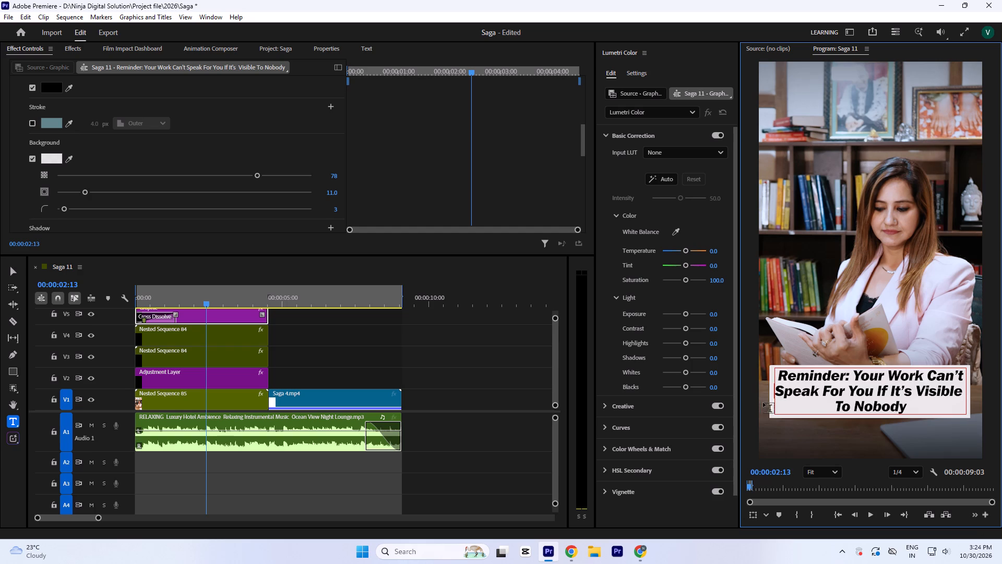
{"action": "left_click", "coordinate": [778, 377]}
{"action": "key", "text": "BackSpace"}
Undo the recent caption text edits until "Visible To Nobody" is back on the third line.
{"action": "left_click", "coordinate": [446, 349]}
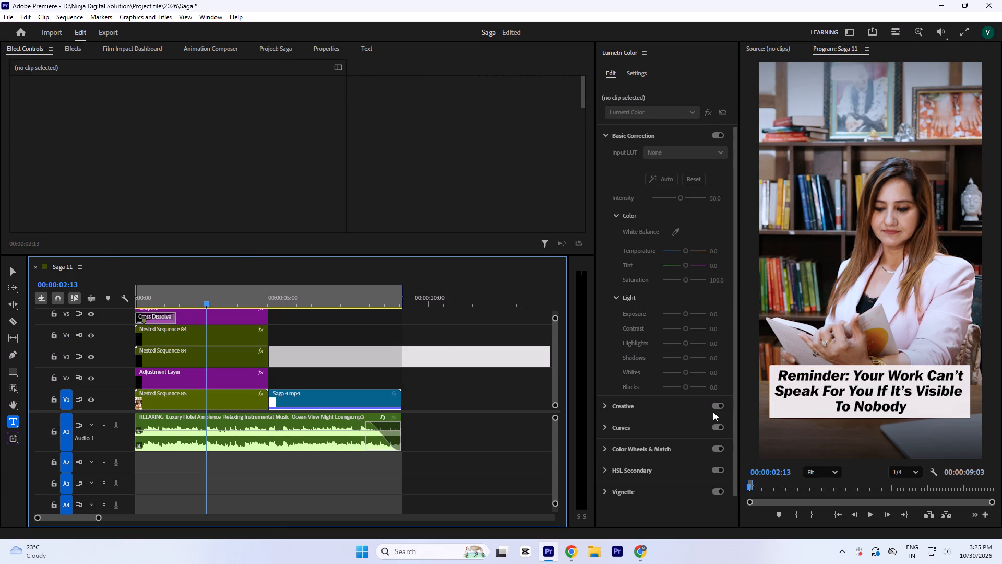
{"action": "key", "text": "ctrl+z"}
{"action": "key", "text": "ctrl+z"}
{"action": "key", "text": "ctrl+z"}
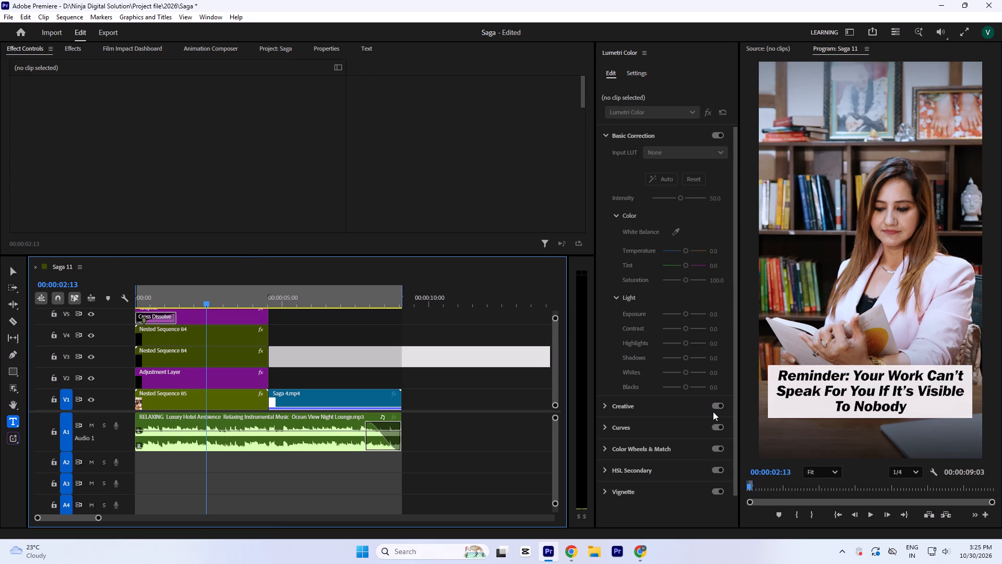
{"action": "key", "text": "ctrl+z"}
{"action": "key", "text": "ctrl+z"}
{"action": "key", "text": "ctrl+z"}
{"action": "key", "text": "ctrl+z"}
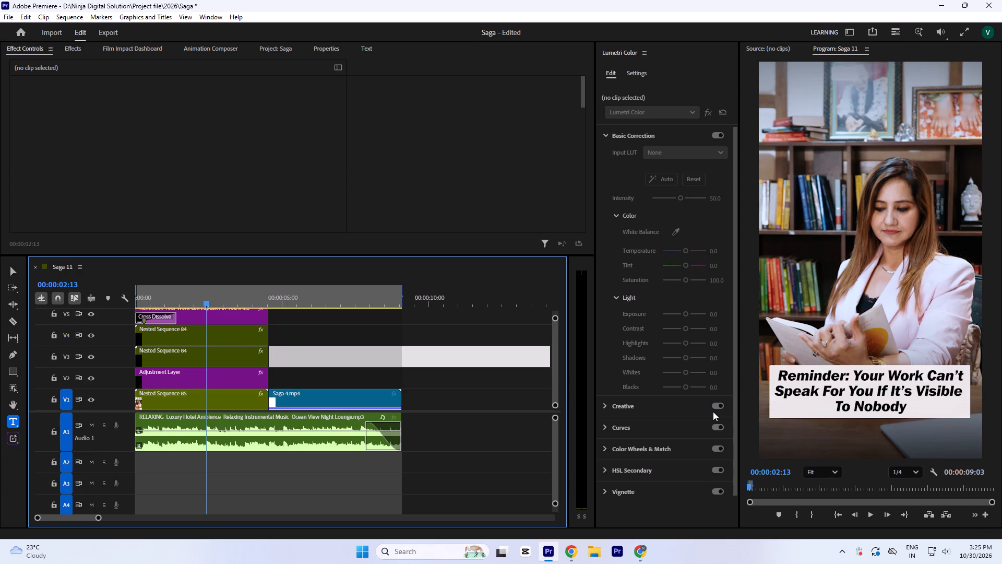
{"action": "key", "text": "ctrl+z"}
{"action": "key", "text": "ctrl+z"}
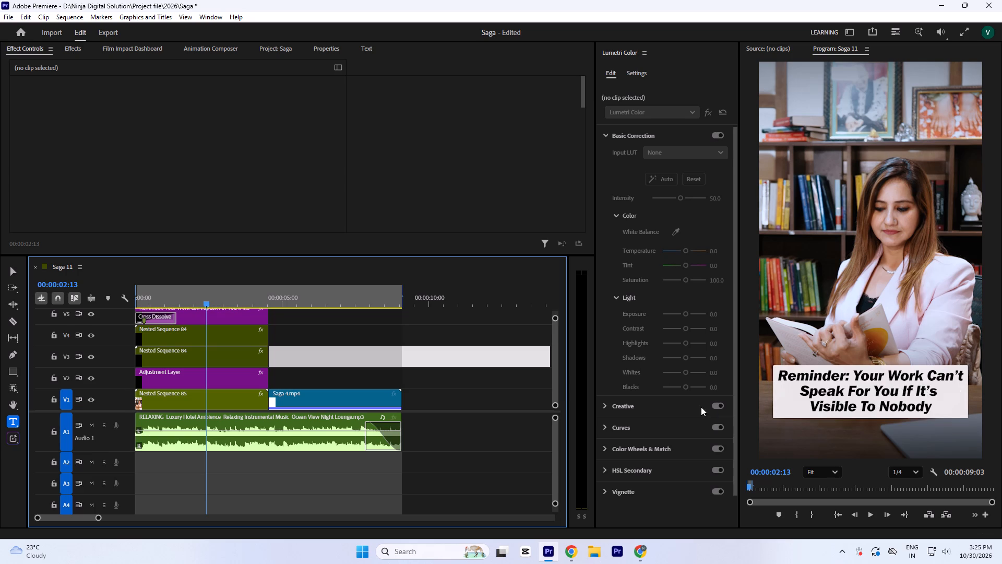
Select the caption clip and preview alternative fonts on it, going backward alphabetically from Franklin Gothic Heavy to Cooper Black.
{"action": "left_click", "coordinate": [211, 320]}
{"action": "left_click", "coordinate": [223, 191]}
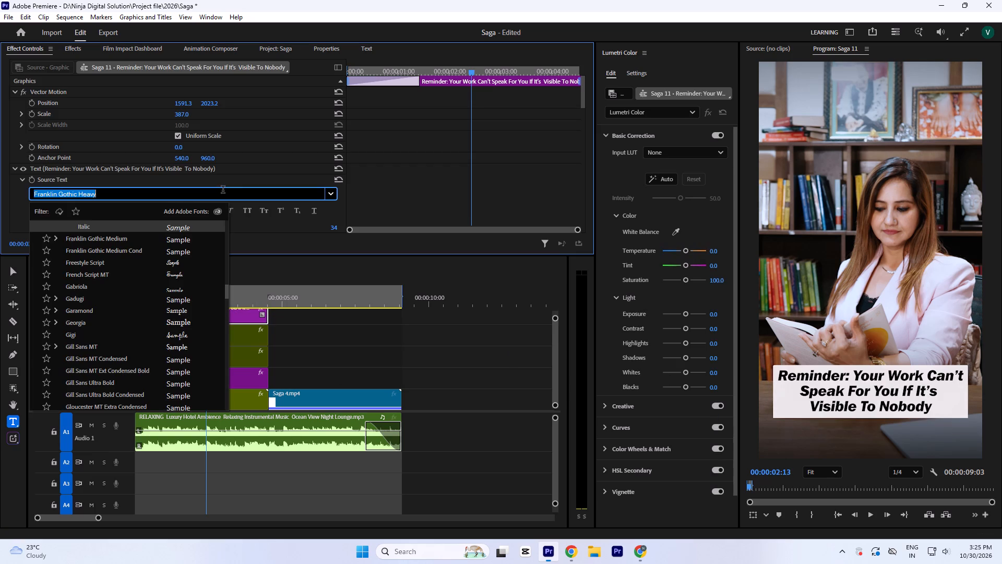
{"action": "key", "text": "Up"}
{"action": "key", "text": "Up"}
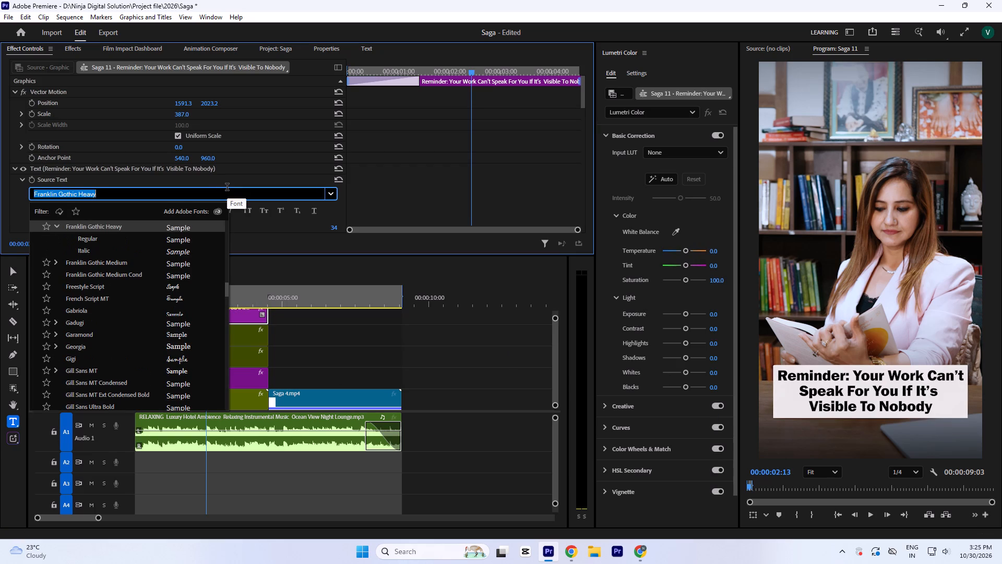
{"action": "key", "text": "Up"}
{"action": "key", "text": "Up"}
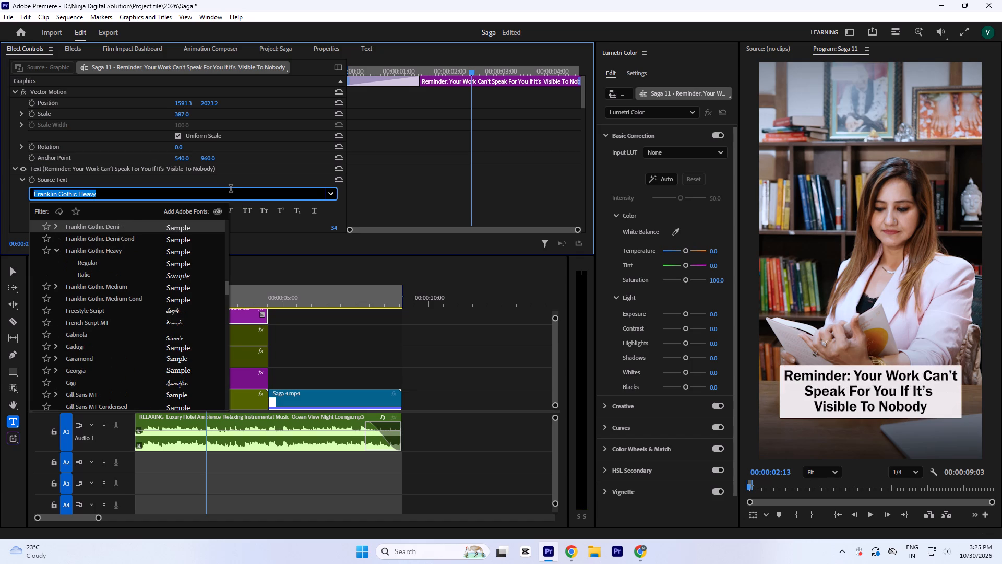
{"action": "key", "text": "Up"}
{"action": "key", "text": "Up"}
{"action": "key", "text": "Up"}
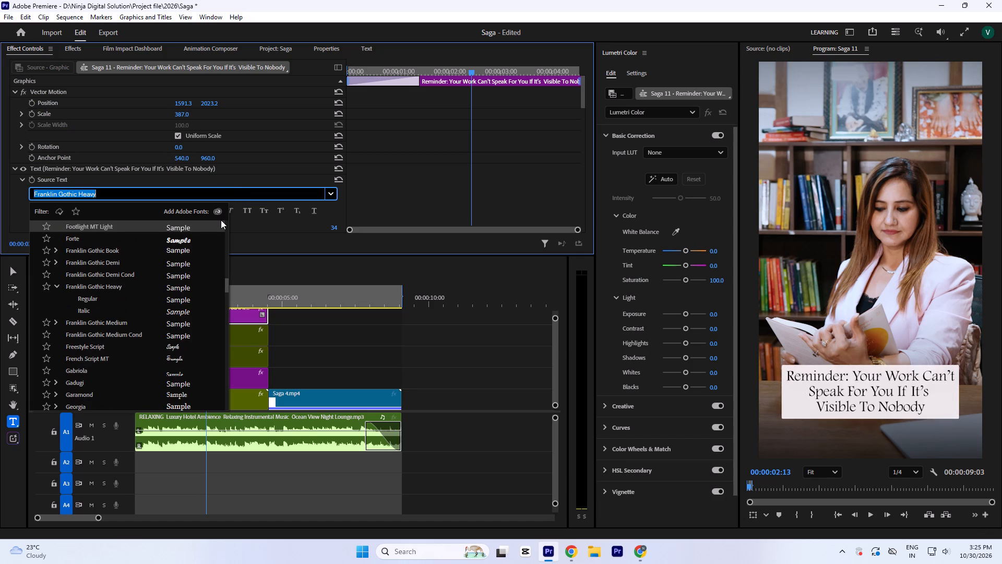
{"action": "key", "text": "Up"}
{"action": "key", "text": "Up"}
{"action": "key", "text": "Up"}
{"action": "key", "text": "Up"}
{"action": "key", "text": "Up"}
{"action": "key", "text": "Up"}
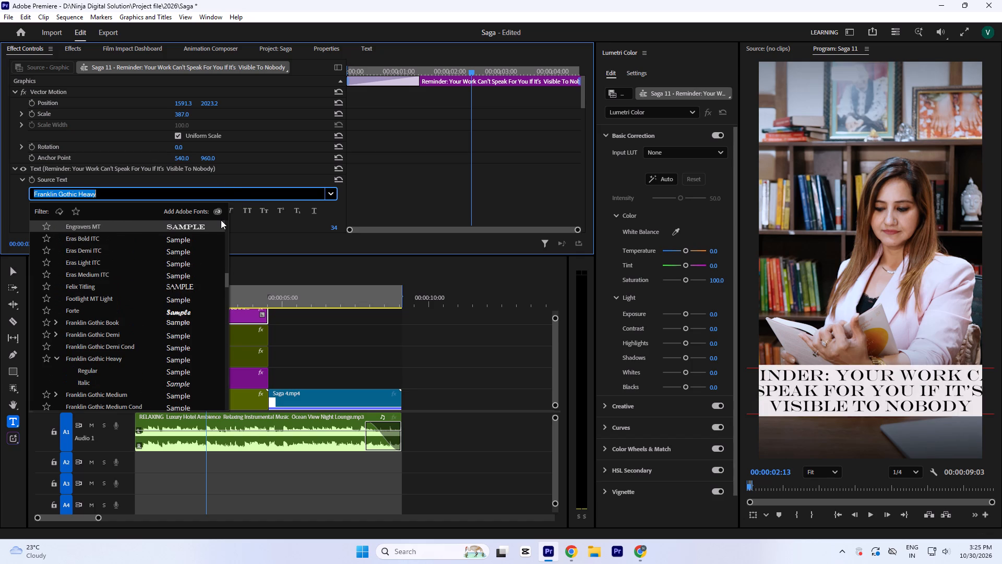
{"action": "key", "text": "Up"}
{"action": "key", "text": "Up"}
{"action": "key", "text": "Up"}
{"action": "key", "text": "Up"}
{"action": "key", "text": "Up"}
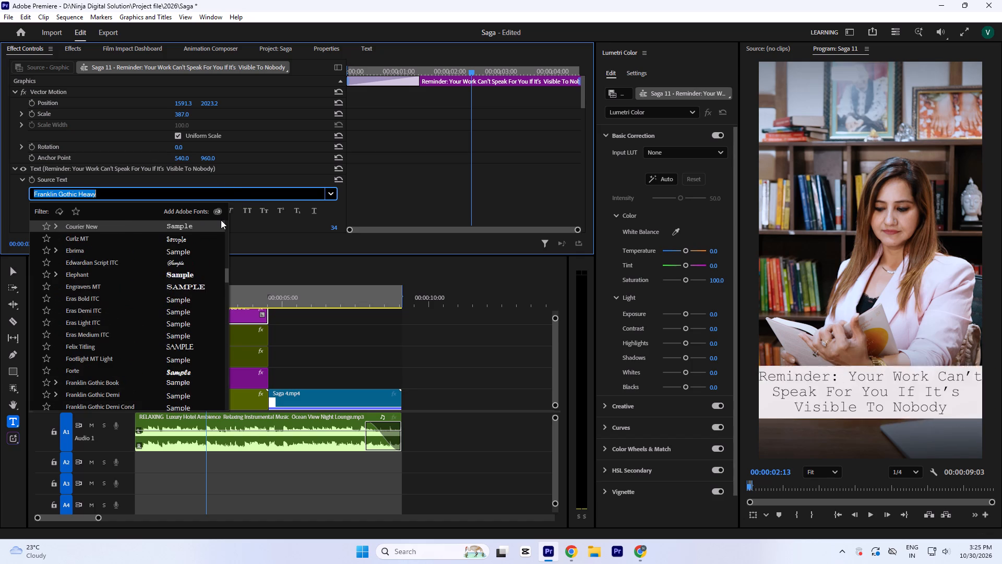
{"action": "key", "text": "Up"}
{"action": "key", "text": "Up"}
{"action": "key", "text": "Up"}
{"action": "key", "text": "Up"}
{"action": "key", "text": "Up"}
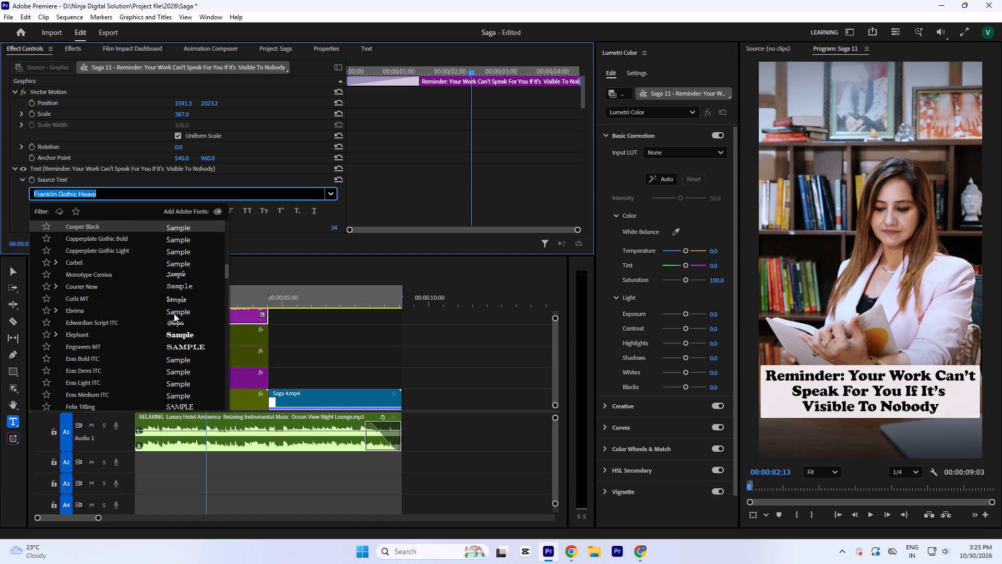
{"action": "key", "text": "Up"}
{"action": "key", "text": "Down"}
Preview the preceding fonts on the caption, from Coolvetica back to Berlin Sans FB Demi.
{"action": "key", "text": "Up"}
{"action": "key", "text": "Up"}
{"action": "key", "text": "Up"}
{"action": "key", "text": "Up"}
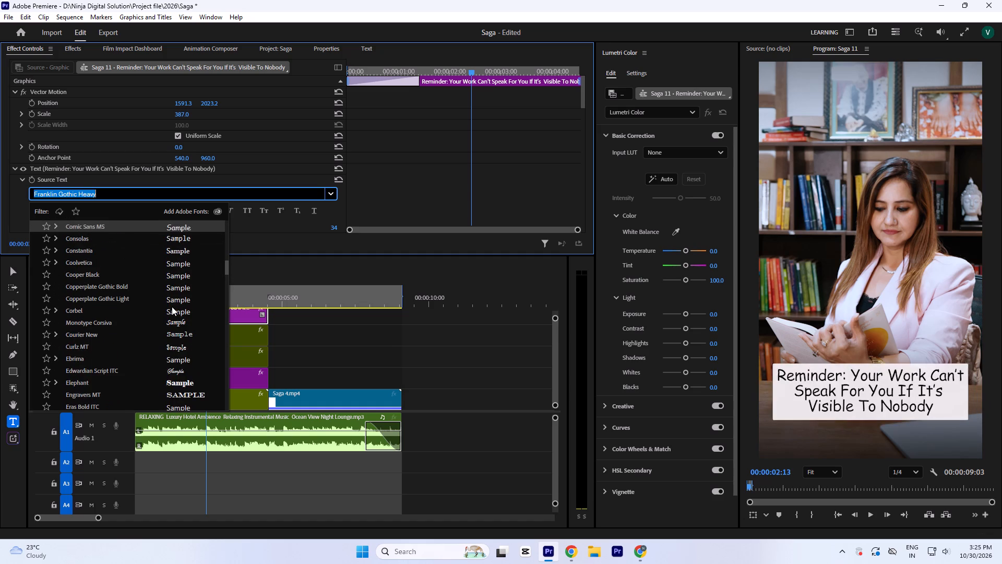
{"action": "key", "text": "Up"}
{"action": "key", "text": "Up"}
{"action": "key", "text": "Up"}
{"action": "key", "text": "Up"}
{"action": "key", "text": "Up"}
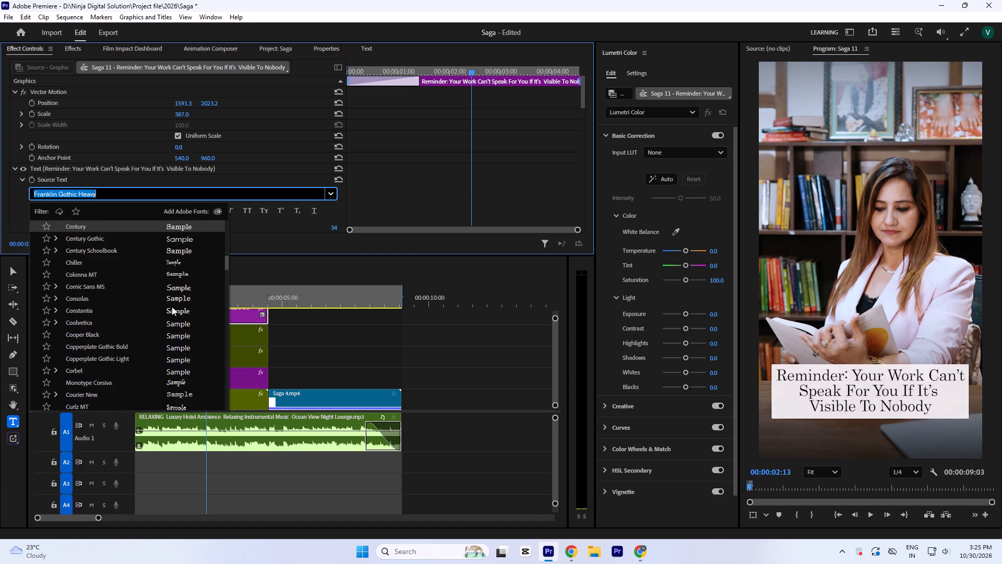
{"action": "key", "text": "Up"}
{"action": "key", "text": "Up"}
{"action": "key", "text": "Up"}
{"action": "key", "text": "Up"}
{"action": "key", "text": "Up"}
{"action": "key", "text": "Up"}
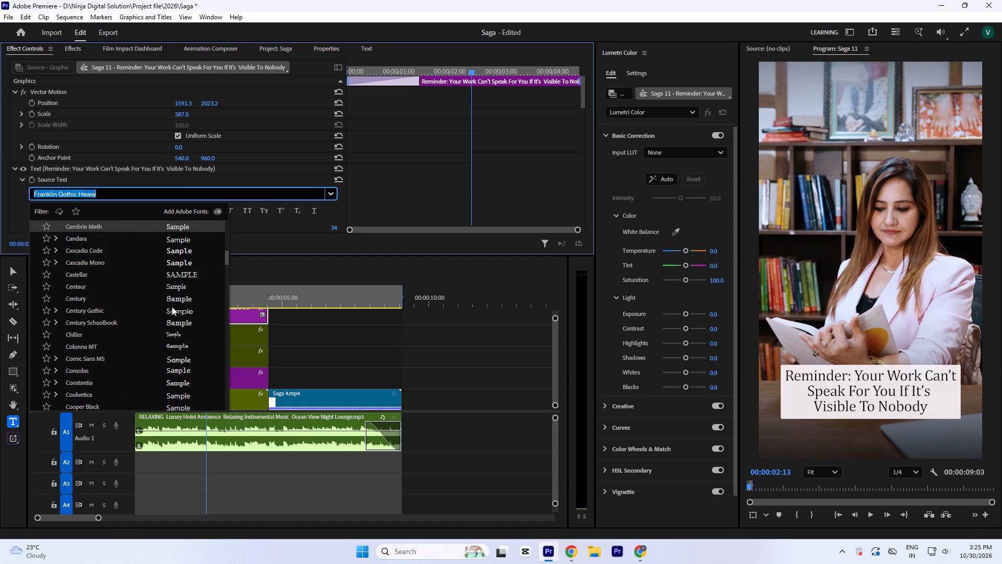
{"action": "key", "text": "Up"}
{"action": "key", "text": "Up"}
{"action": "key", "text": "Up"}
{"action": "key", "text": "Up"}
{"action": "key", "text": "Up"}
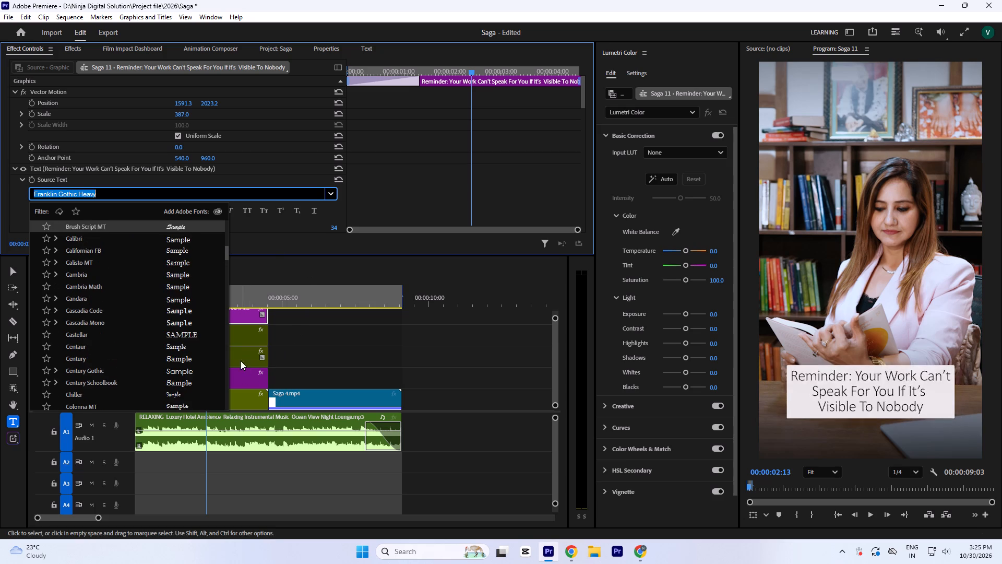
{"action": "key", "text": "Up"}
{"action": "key", "text": "Up"}
{"action": "key", "text": "Up"}
{"action": "key", "text": "Up"}
{"action": "key", "text": "Up"}
{"action": "key", "text": "Up"}
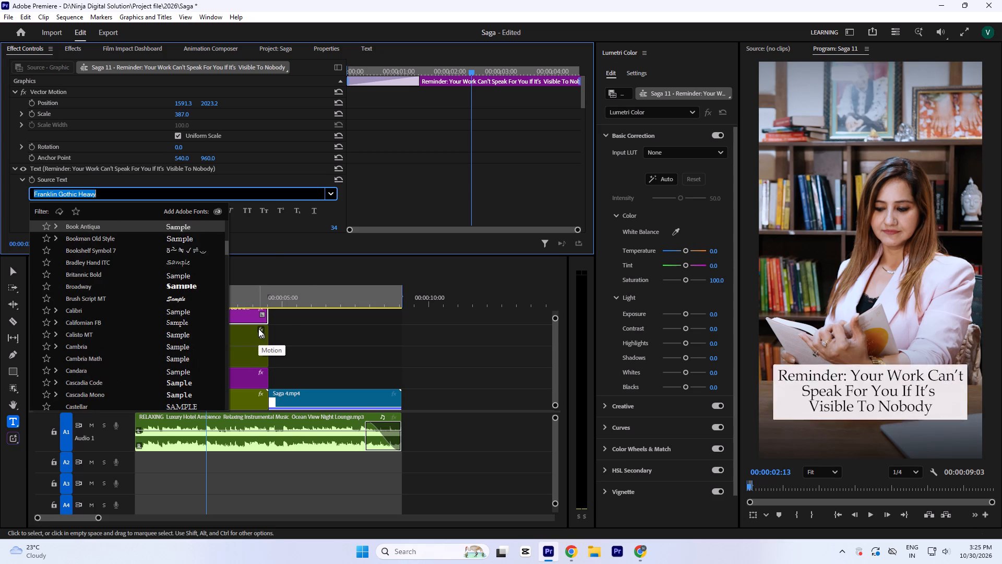
{"action": "key", "text": "Up"}
{"action": "key", "text": "Up"}
{"action": "key", "text": "Up"}
{"action": "key", "text": "Up"}
{"action": "key", "text": "Up"}
{"action": "key", "text": "Down"}
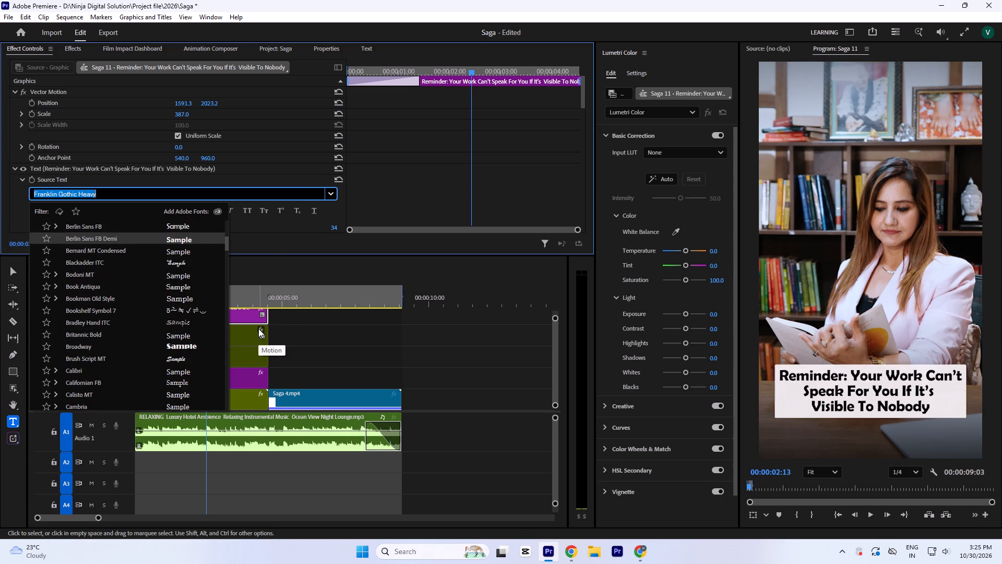
Preview the fonts before Berlin Sans FB Demi on the caption, back to Arial Rounded MT Bold.
{"action": "key", "text": "Up"}
{"action": "key", "text": "Up"}
{"action": "key", "text": "Up"}
{"action": "key", "text": "Up"}
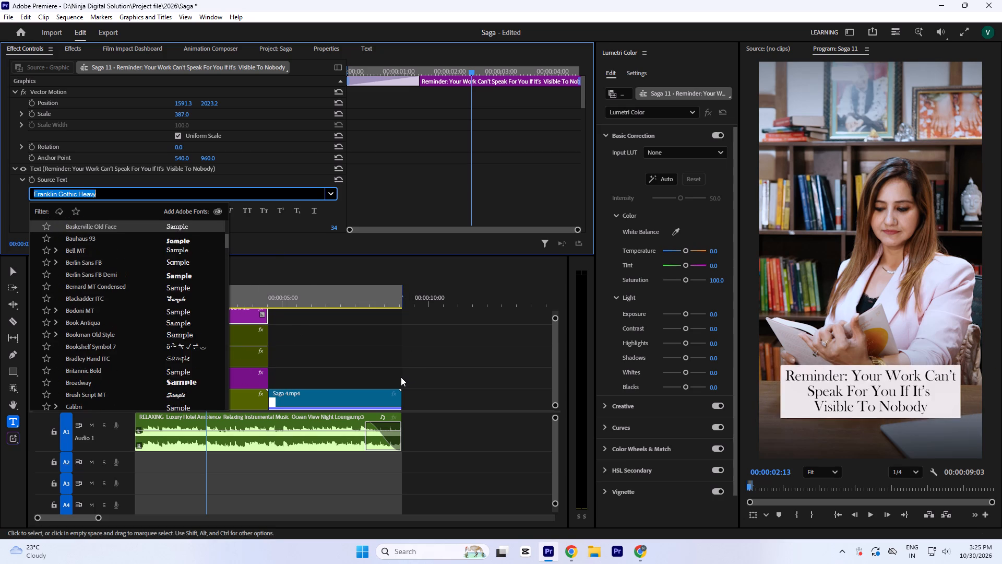
{"action": "key", "text": "Up"}
{"action": "key", "text": "Up"}
{"action": "key", "text": "Up"}
{"action": "key", "text": "Down"}
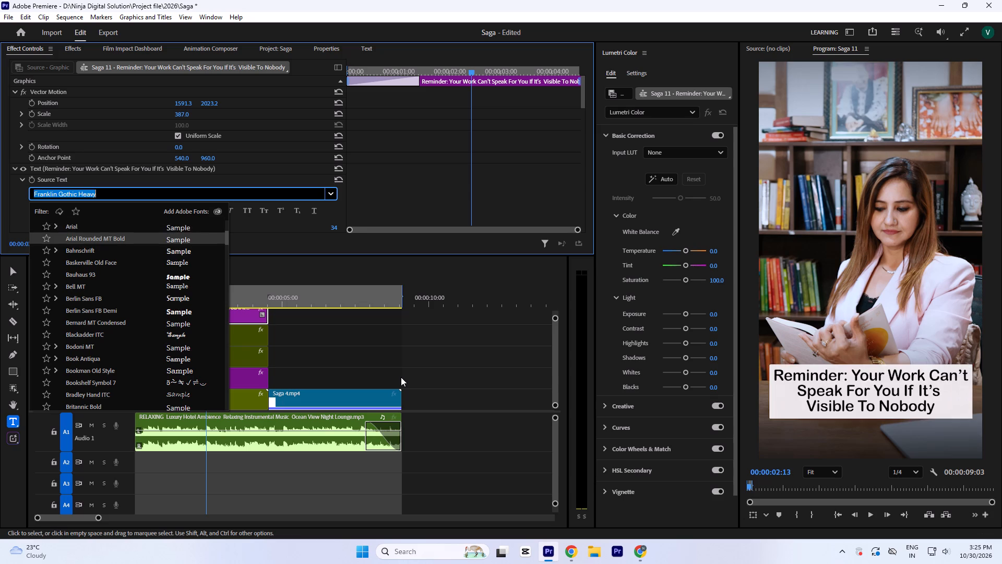
Preview the remaining fonts back to Agency FB, plus the recently used ones up to Gabriola, on the caption.
{"action": "key", "text": "Up"}
{"action": "key", "text": "Up"}
{"action": "key", "text": "Up"}
{"action": "key", "text": "Up"}
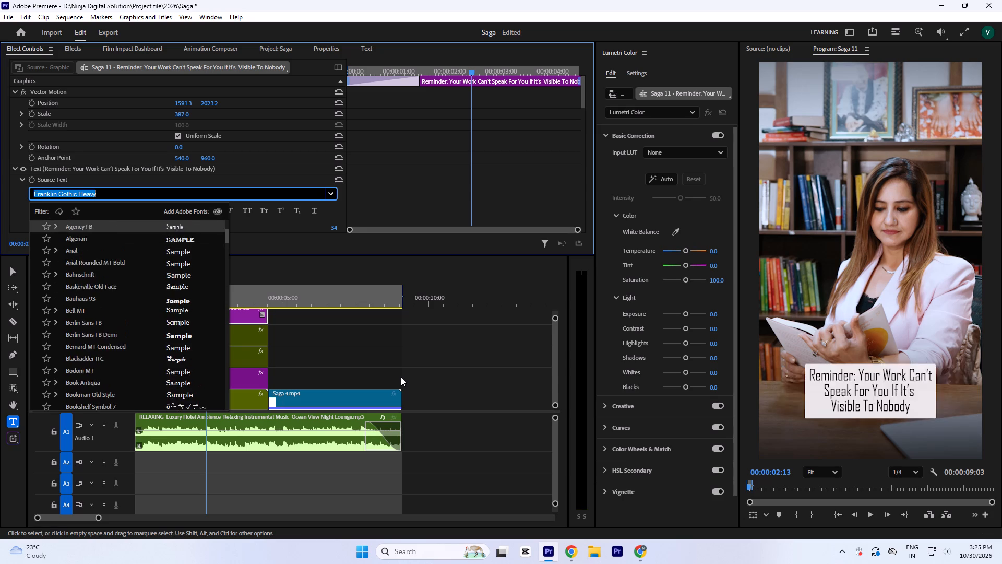
{"action": "key", "text": "Up"}
{"action": "key", "text": "Up"}
{"action": "key", "text": "Up"}
{"action": "key", "text": "Up"}
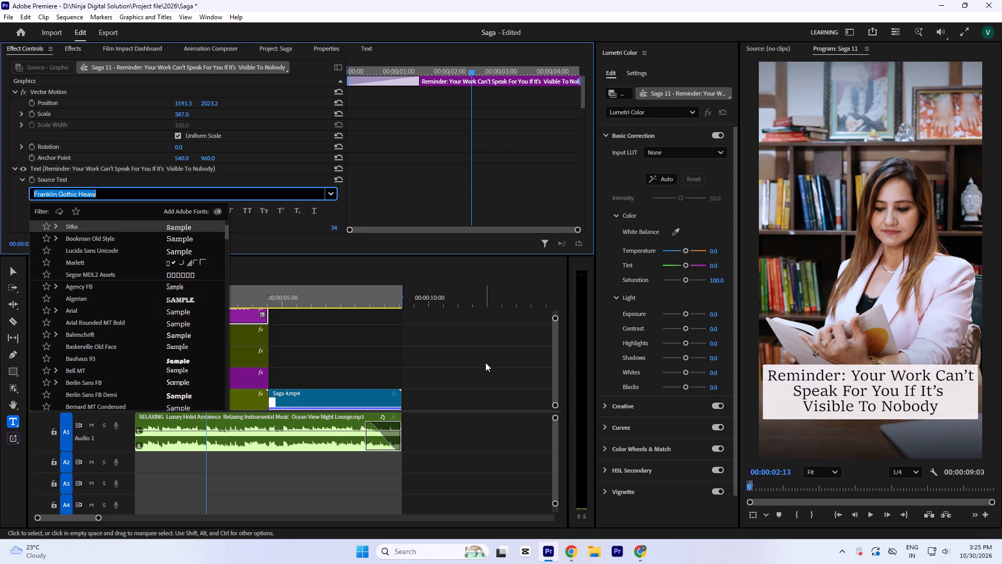
{"action": "key", "text": "Up"}
{"action": "key", "text": "Up"}
{"action": "key", "text": "Up"}
{"action": "key", "text": "Down"}
{"action": "key", "text": "Up"}
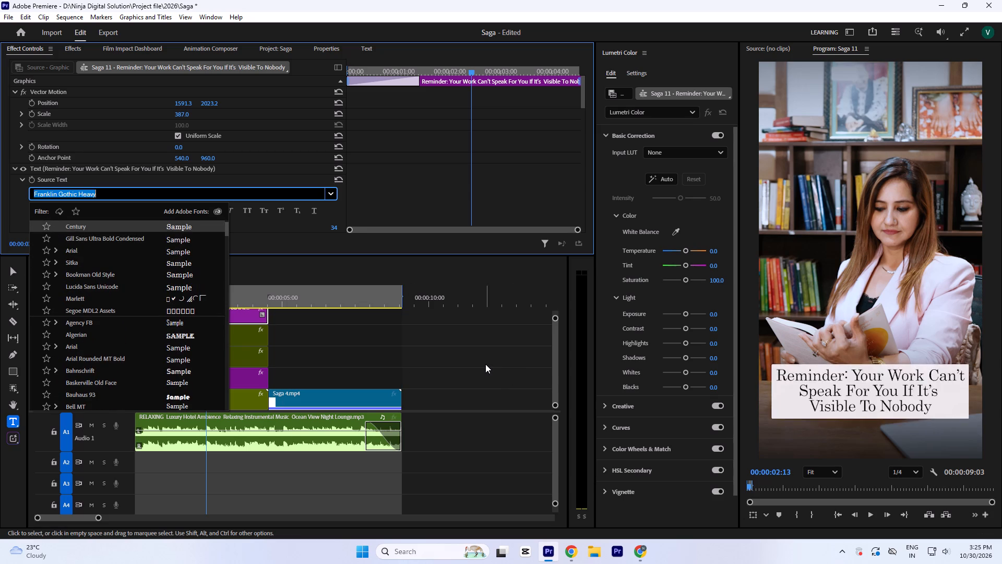
{"action": "key", "text": "Up"}
{"action": "key", "text": "Up"}
{"action": "key", "text": "Up"}
{"action": "key", "text": "Up"}
{"action": "key", "text": "Up"}
{"action": "key", "text": "Up"}
{"action": "key", "text": "Up"}
{"action": "key", "text": "Up"}
{"action": "key", "text": "Up"}
{"action": "key", "text": "Up"}
{"action": "key", "text": "Up"}
{"action": "key", "text": "Up"}
{"action": "key", "text": "Up"}
{"action": "key", "text": "Up"}
{"action": "key", "text": "Up"}
{"action": "key", "text": "Up"}
{"action": "key", "text": "Up"}
{"action": "key", "text": "Up"}
{"action": "key", "text": "Up"}
{"action": "key", "text": "Up"}
{"action": "key", "text": "Up"}
{"action": "key", "text": "Up"}
{"action": "key", "text": "Up"}
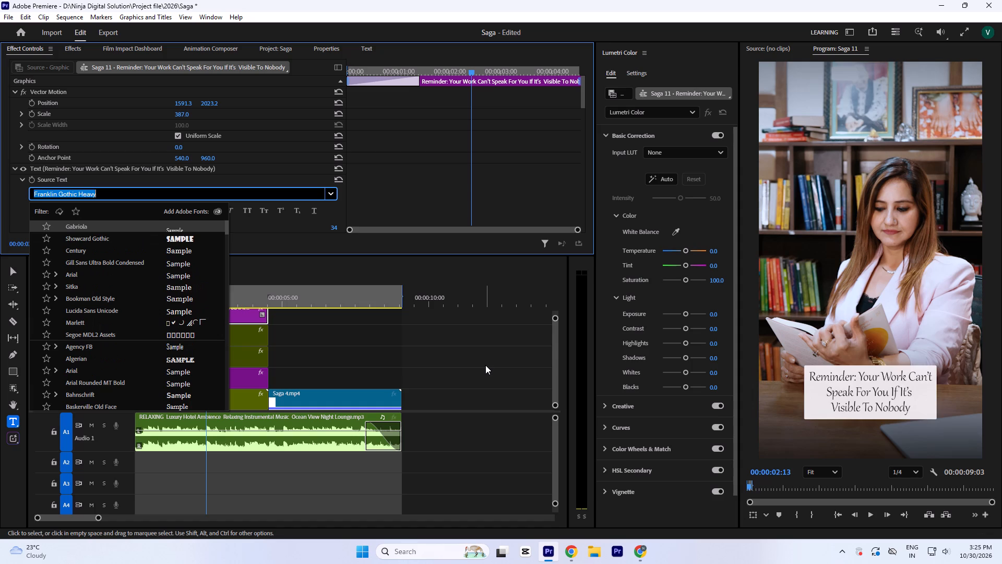
Preview fonts on the caption again in forward order, from Gabriola through the recently used ones to Arial Rounded MT Bold.
{"action": "key", "text": "Down"}
{"action": "key", "text": "Down"}
{"action": "key", "text": "Down"}
{"action": "key", "text": "Down"}
{"action": "key", "text": "Down"}
{"action": "key", "text": "Down"}
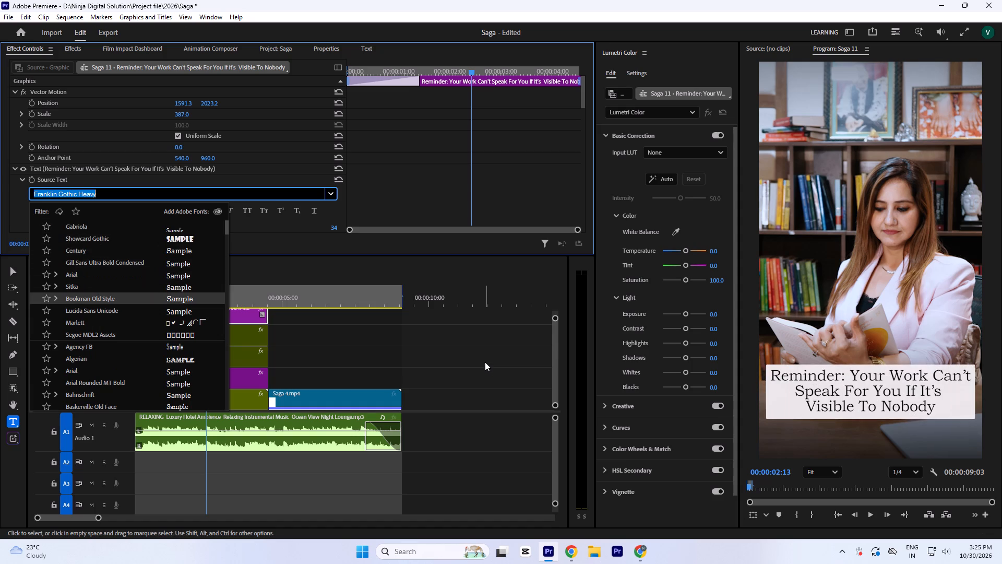
{"action": "key", "text": "Down"}
{"action": "key", "text": "Down"}
{"action": "key", "text": "Down"}
{"action": "key", "text": "Down"}
{"action": "key", "text": "Down"}
{"action": "key", "text": "Down"}
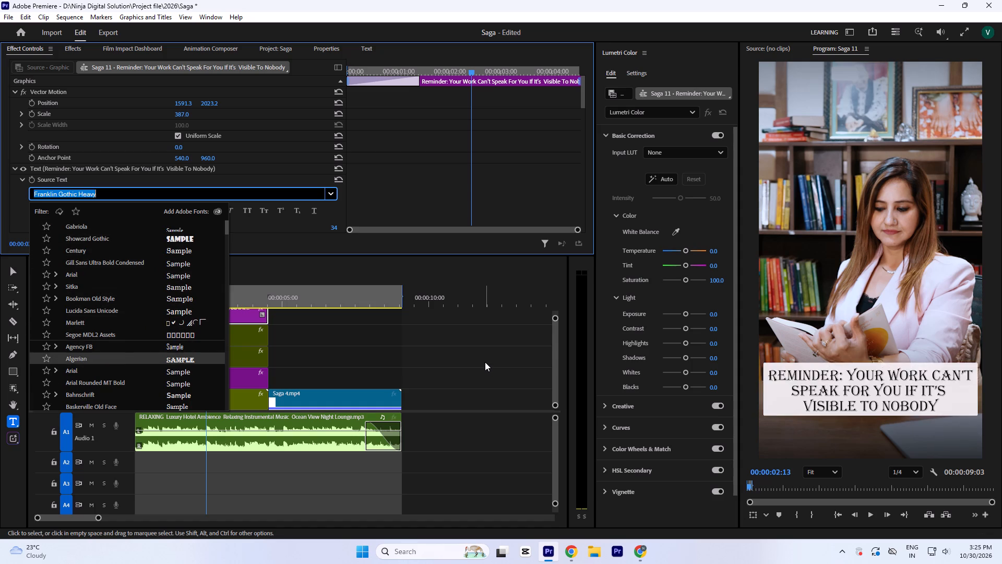
{"action": "key", "text": "Down"}
{"action": "key", "text": "Down"}
{"action": "key", "text": "Up"}
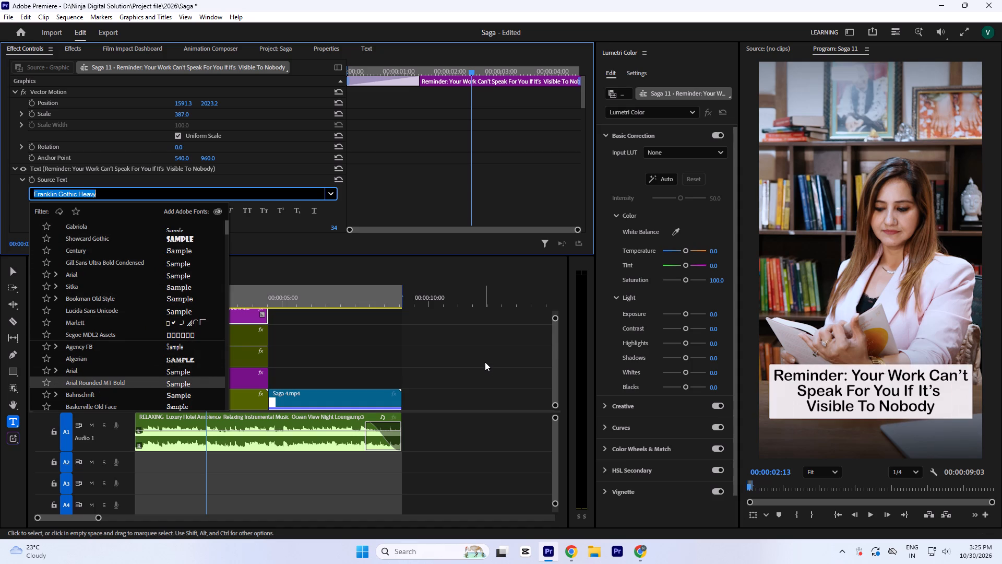
Preview the fonts from Bahnschrift to Berlin Sans FB Demi on the caption.
{"action": "key", "text": "Down"}
{"action": "key", "text": "Down"}
{"action": "key", "text": "Down"}
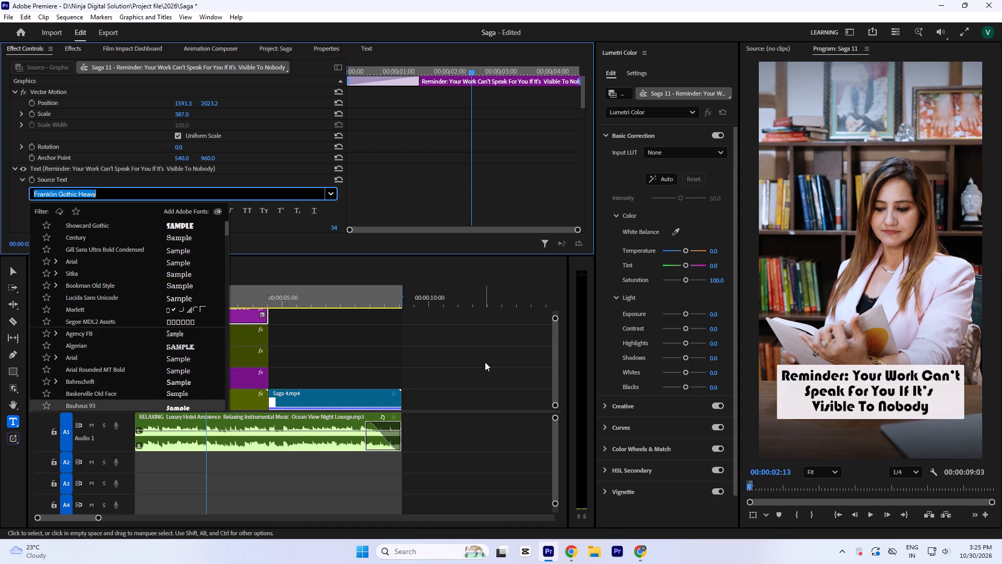
{"action": "key", "text": "Down"}
{"action": "key", "text": "Down"}
{"action": "key", "text": "Down"}
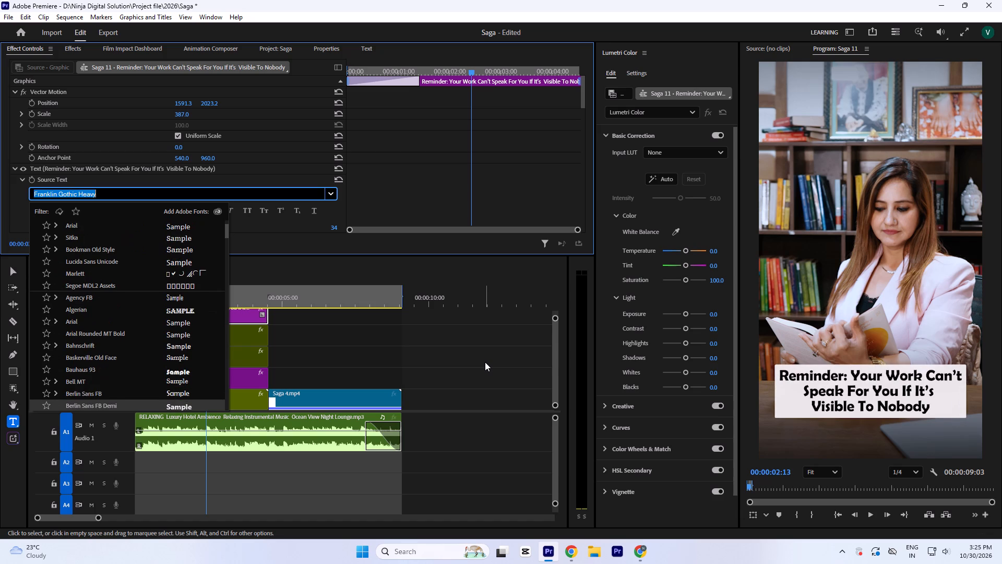
Preview the fonts from Bernard MT Condensed to Cambria on the caption.
{"action": "key", "text": "Down"}
{"action": "key", "text": "Down"}
{"action": "key", "text": "Down"}
{"action": "key", "text": "Down"}
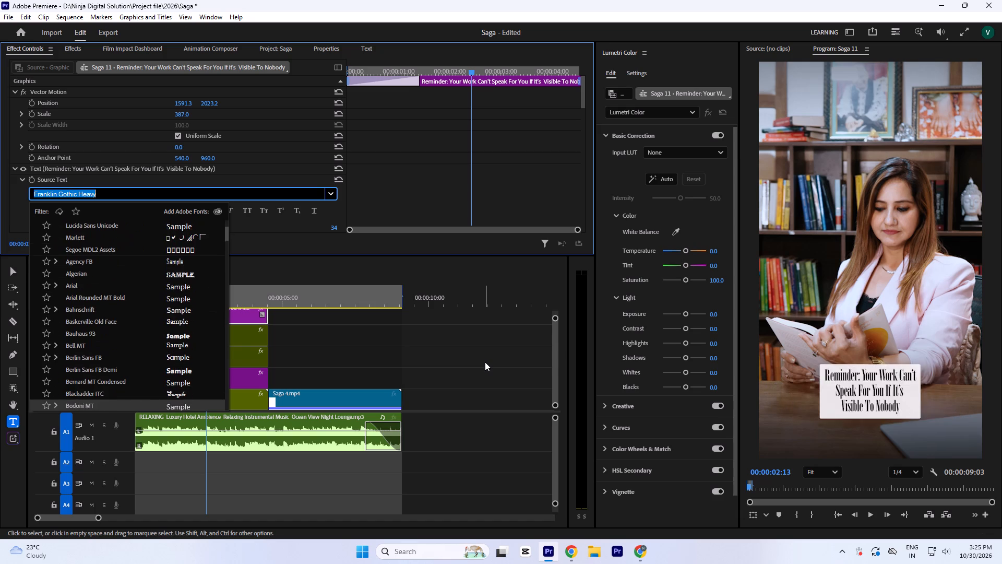
{"action": "key", "text": "Down"}
{"action": "key", "text": "Down"}
{"action": "key", "text": "Down"}
{"action": "key", "text": "Down"}
{"action": "key", "text": "Down"}
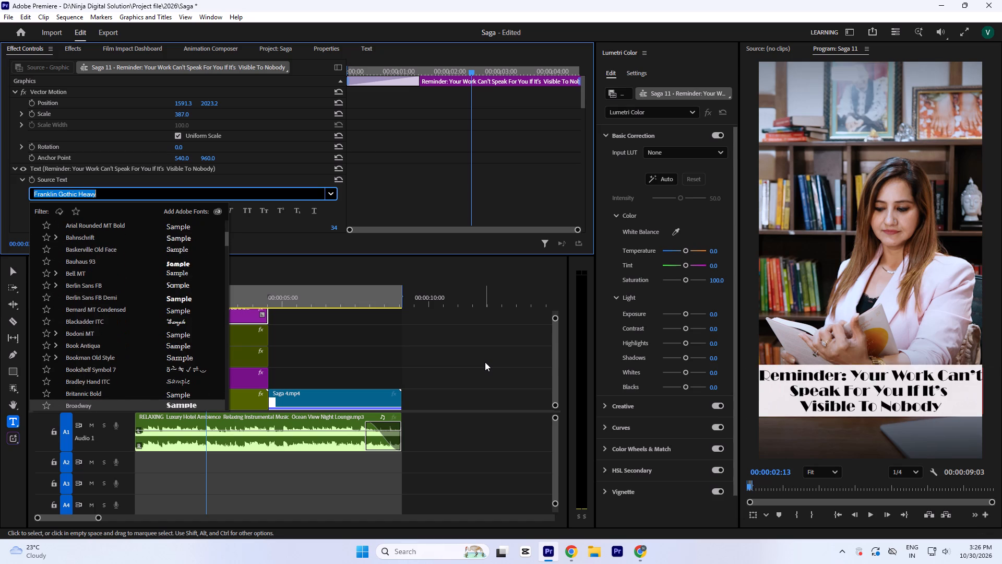
{"action": "key", "text": "Down"}
{"action": "key", "text": "Down"}
{"action": "key", "text": "Down"}
{"action": "key", "text": "Down"}
{"action": "key", "text": "Down"}
{"action": "key", "text": "Down"}
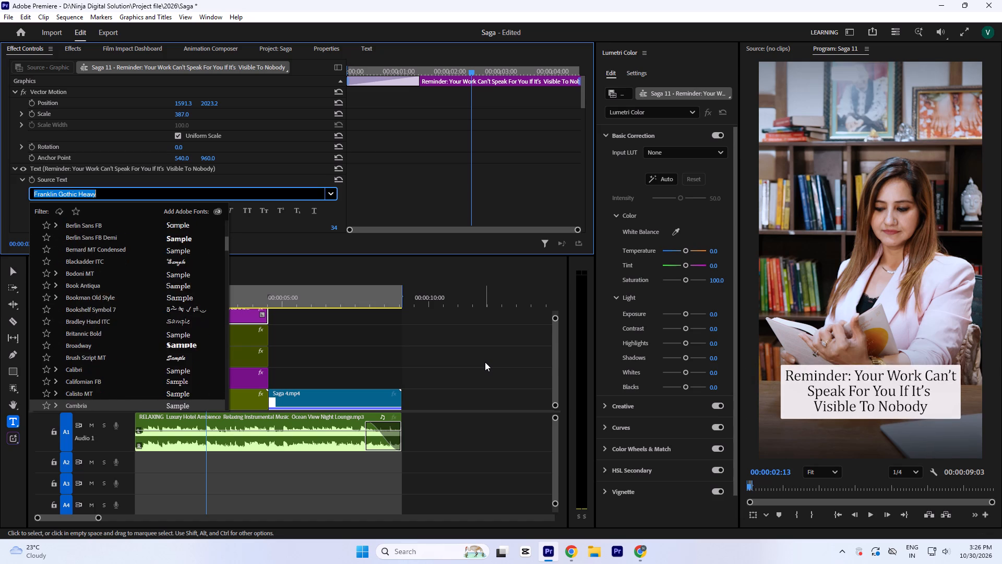
Preview the fonts from Cambria Math to Coolvetica on the caption.
{"action": "key", "text": "Down"}
{"action": "key", "text": "Down"}
{"action": "key", "text": "Down"}
{"action": "key", "text": "Down"}
{"action": "key", "text": "Down"}
{"action": "key", "text": "Down"}
{"action": "key", "text": "Down"}
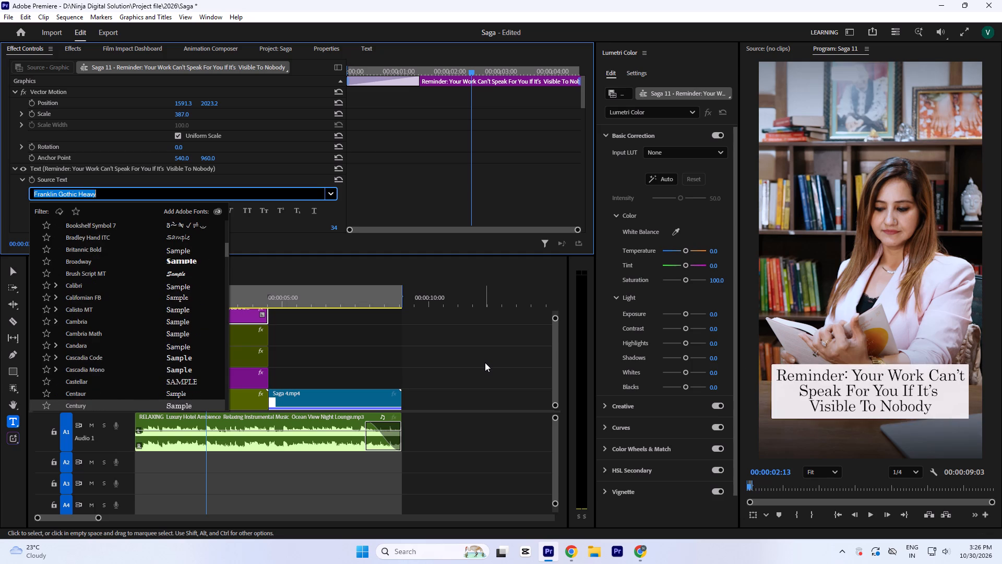
{"action": "key", "text": "Down"}
{"action": "key", "text": "Down"}
{"action": "key", "text": "Down"}
{"action": "key", "text": "Down"}
{"action": "key", "text": "Down"}
{"action": "key", "text": "Down"}
{"action": "key", "text": "Down"}
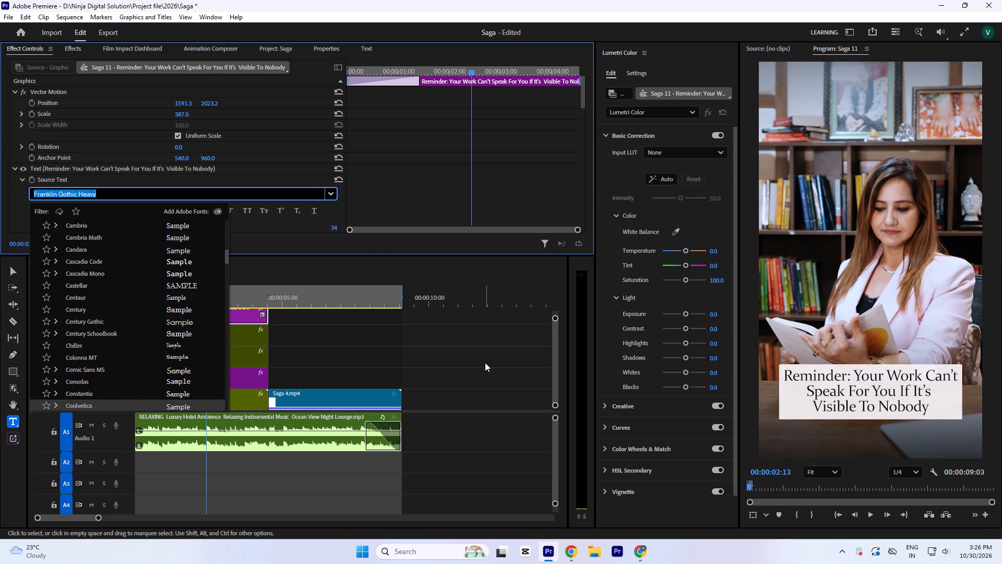
Compare Cooper Black, the Copperplate Gothic fonts and Corbel on the caption.
{"action": "key", "text": "Down"}
{"action": "key", "text": "Down"}
{"action": "key", "text": "Up"}
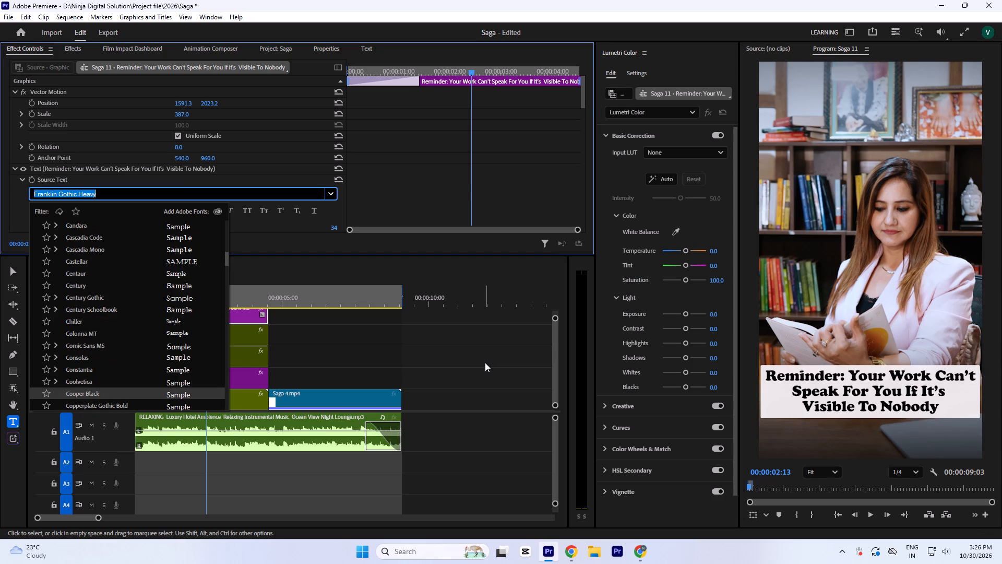
{"action": "key", "text": "Down"}
{"action": "key", "text": "Down"}
{"action": "key", "text": "Up"}
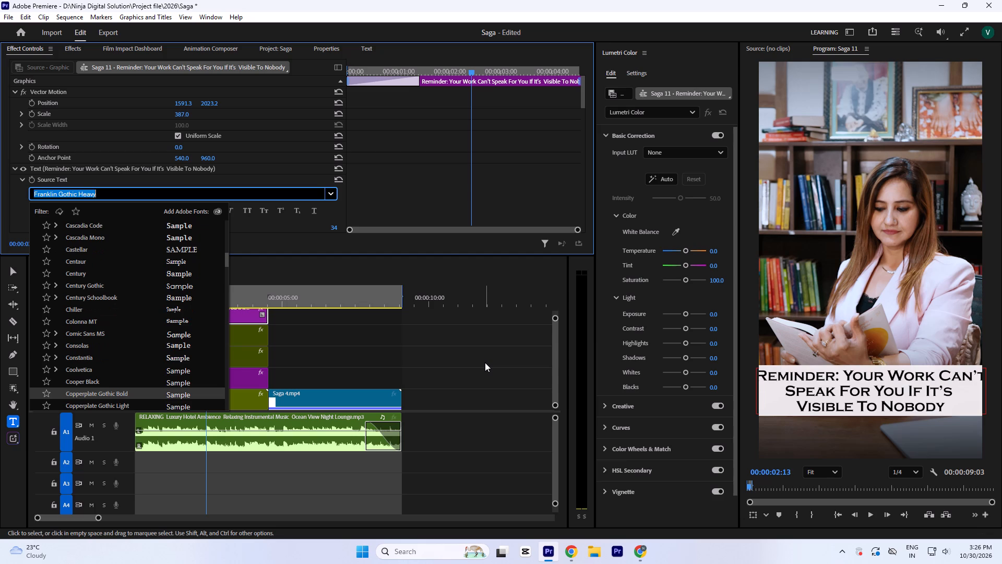
{"action": "key", "text": "Down"}
{"action": "key", "text": "Down"}
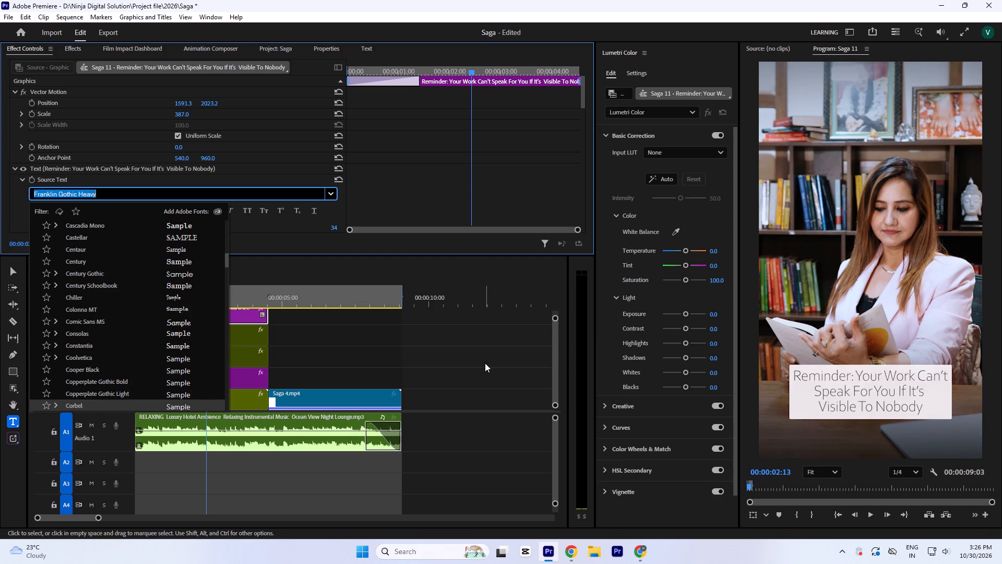
Browse the fonts after Corbel and apply Eras Bold ITC to the caption.
{"action": "key", "text": "Down"}
{"action": "key", "text": "Down"}
{"action": "key", "text": "Down"}
{"action": "key", "text": "Down"}
{"action": "key", "text": "Down"}
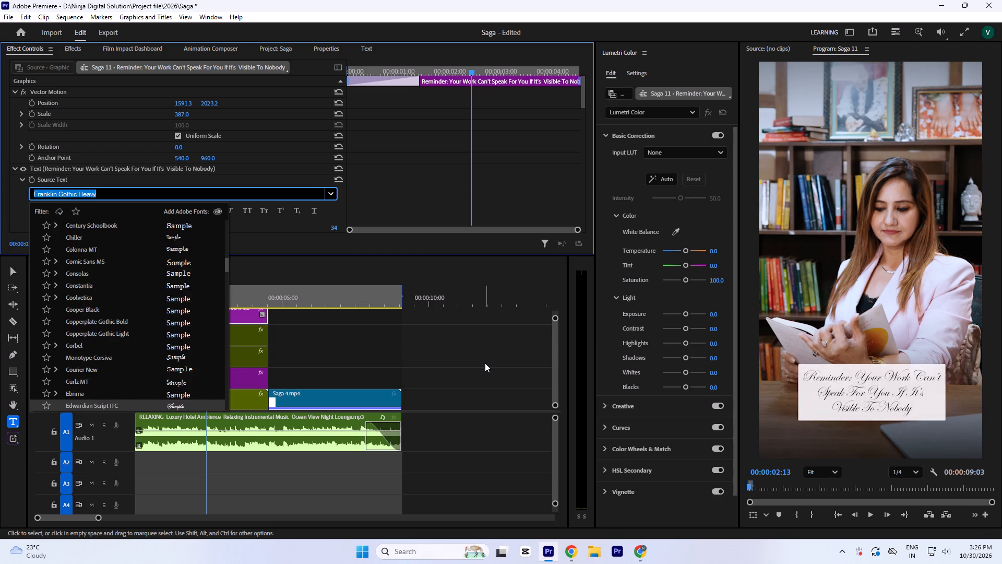
{"action": "key", "text": "Down"}
{"action": "key", "text": "Down"}
{"action": "key", "text": "Down"}
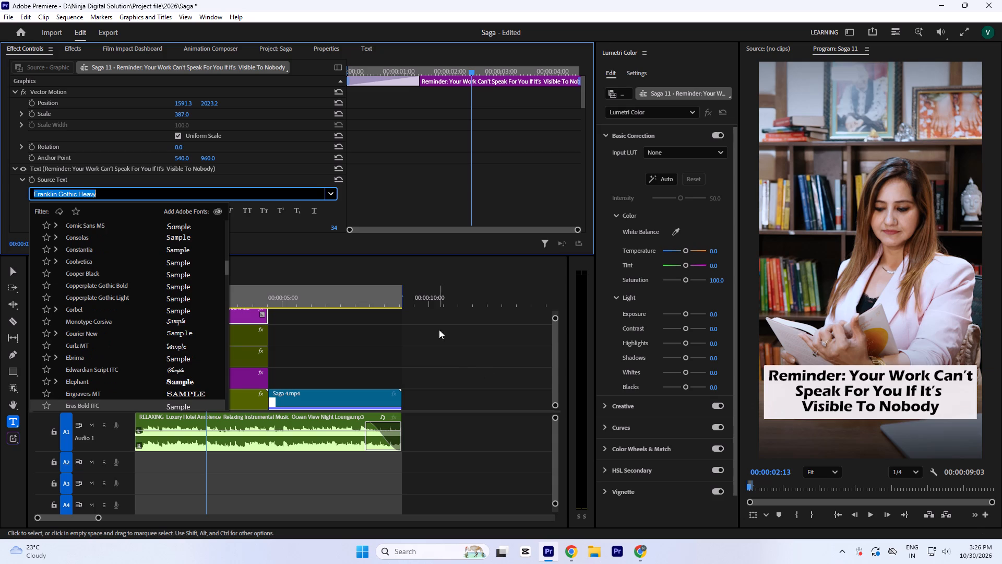
{"action": "key", "text": "Return"}
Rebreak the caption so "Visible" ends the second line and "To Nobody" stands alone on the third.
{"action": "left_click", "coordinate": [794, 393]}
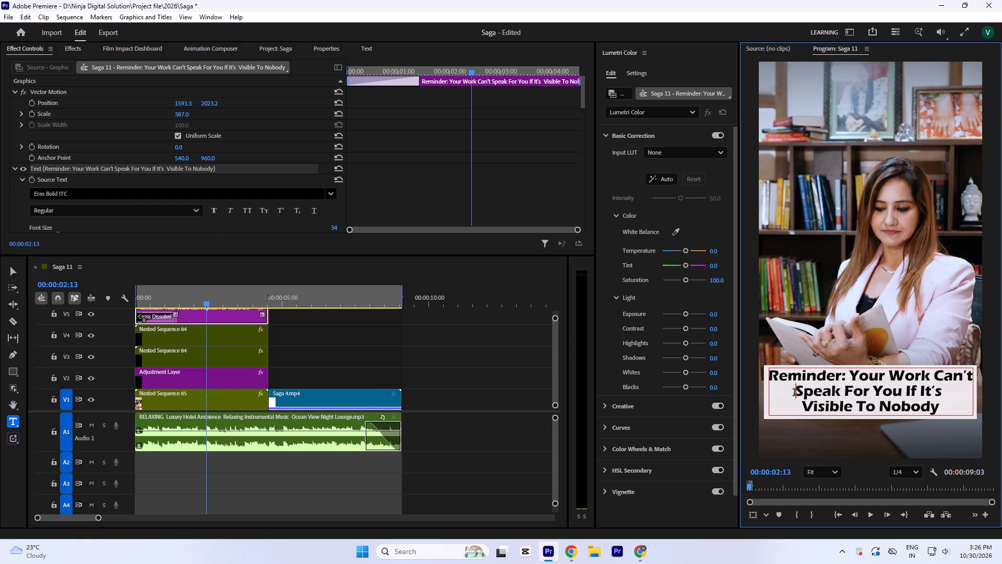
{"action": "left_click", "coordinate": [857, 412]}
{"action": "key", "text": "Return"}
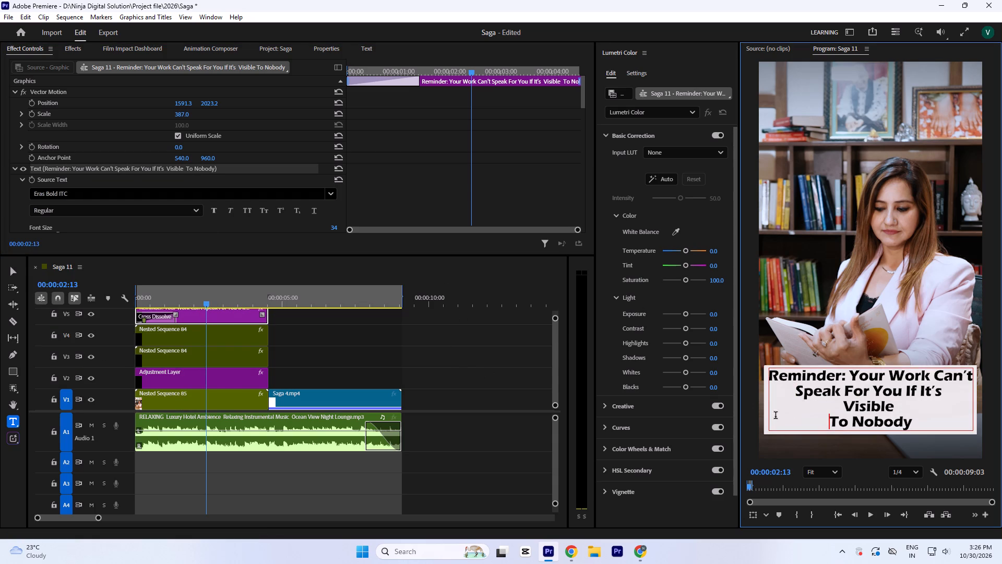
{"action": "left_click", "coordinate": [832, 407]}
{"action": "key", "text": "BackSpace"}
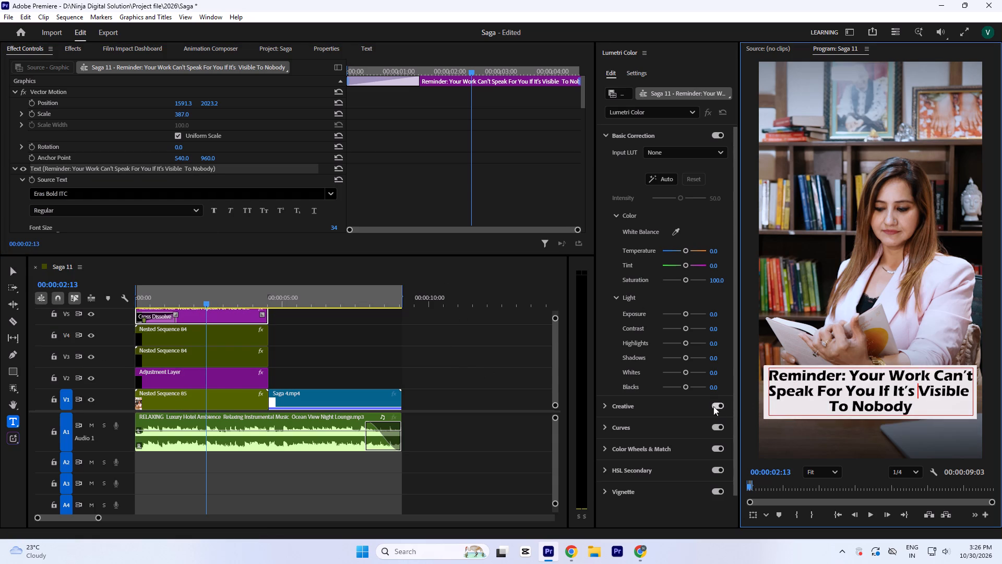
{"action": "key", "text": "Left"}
Start the caption's second line at "For You" and join "Speak" to the end of the first line.
{"action": "left_click", "coordinate": [815, 391]}
{"action": "left_click", "coordinate": [768, 392]}
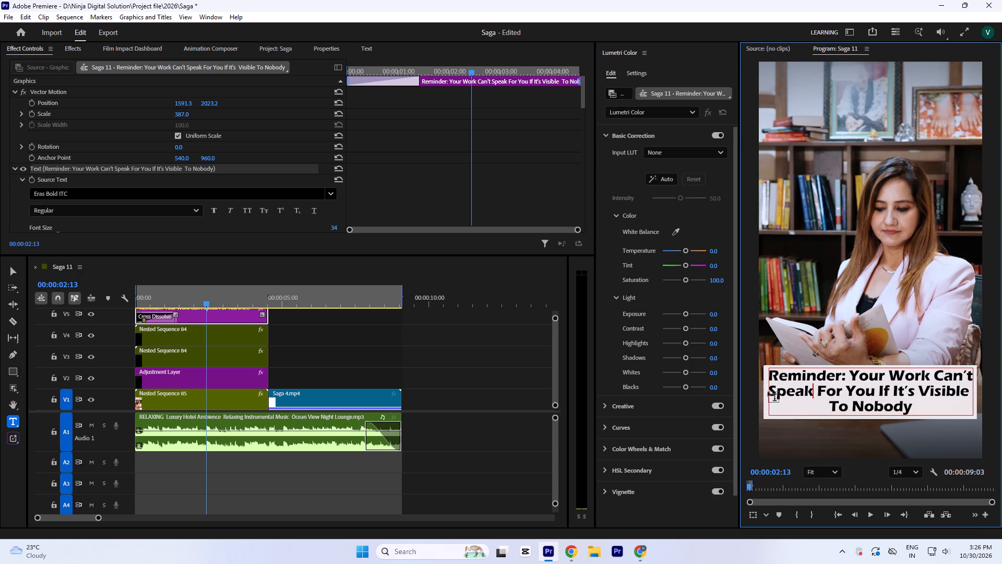
{"action": "left_click", "coordinate": [776, 390]}
{"action": "key", "text": "Left"}
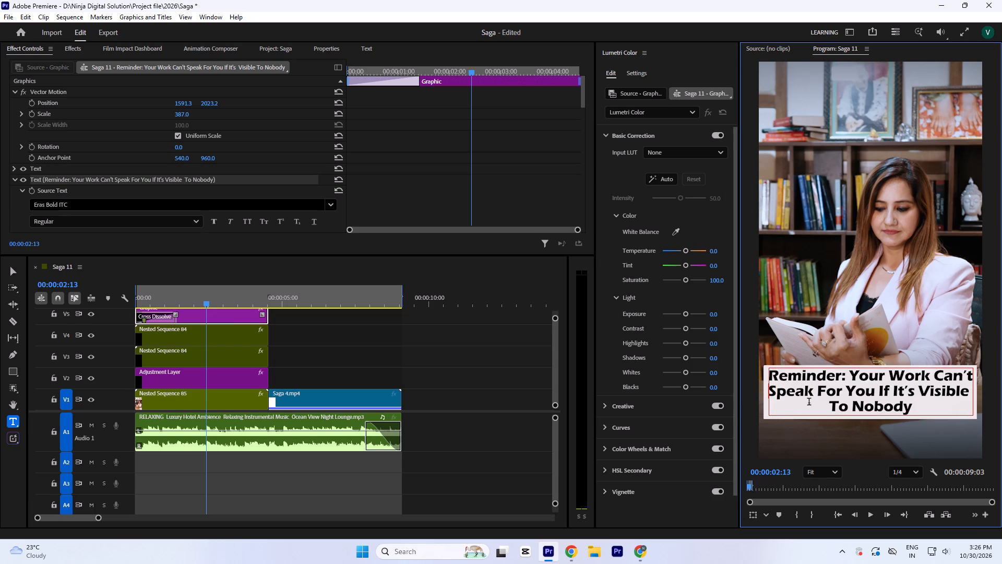
{"action": "left_click", "coordinate": [821, 393]}
{"action": "key", "text": "Return"}
{"action": "left_click", "coordinate": [838, 386]}
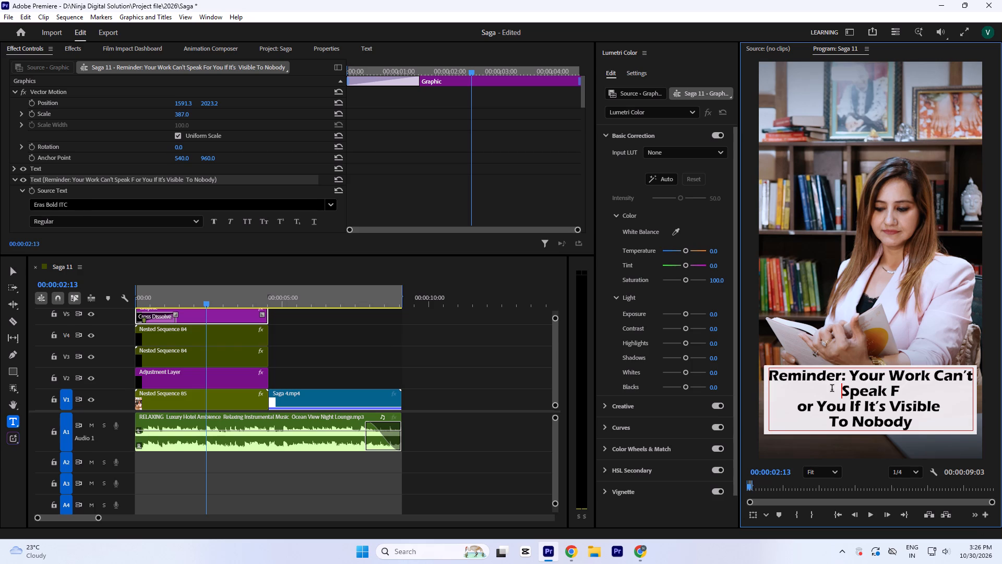
{"action": "key", "text": "ctrl+z"}
{"action": "key", "text": "Left"}
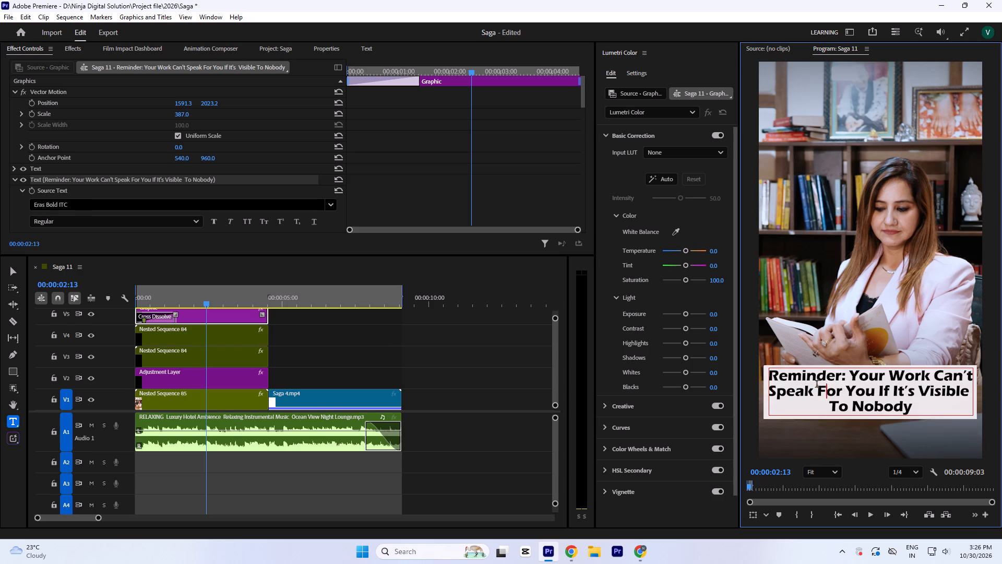
{"action": "key", "text": "Return"}
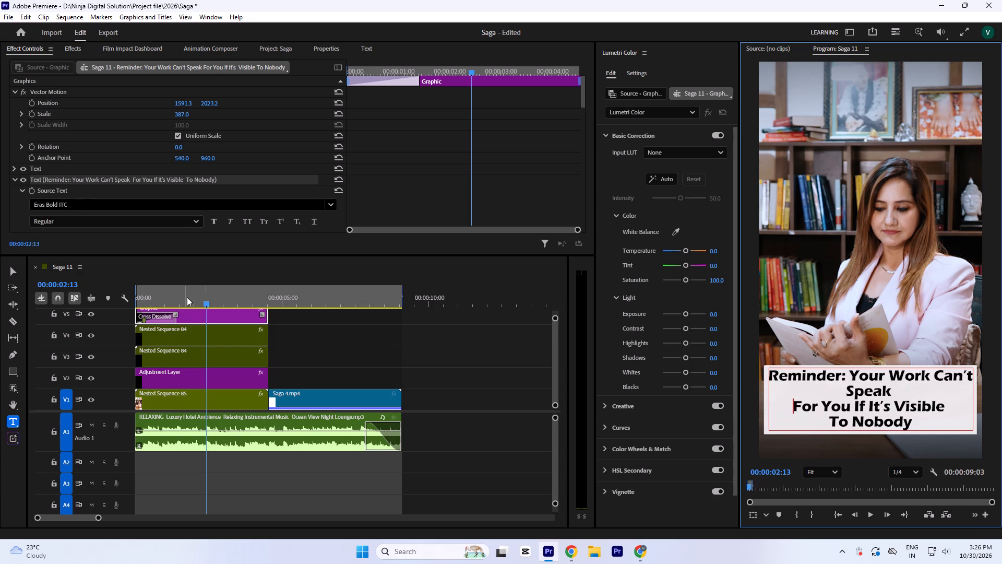
{"action": "left_click", "coordinate": [330, 339]}
{"action": "left_click", "coordinate": [193, 317]}
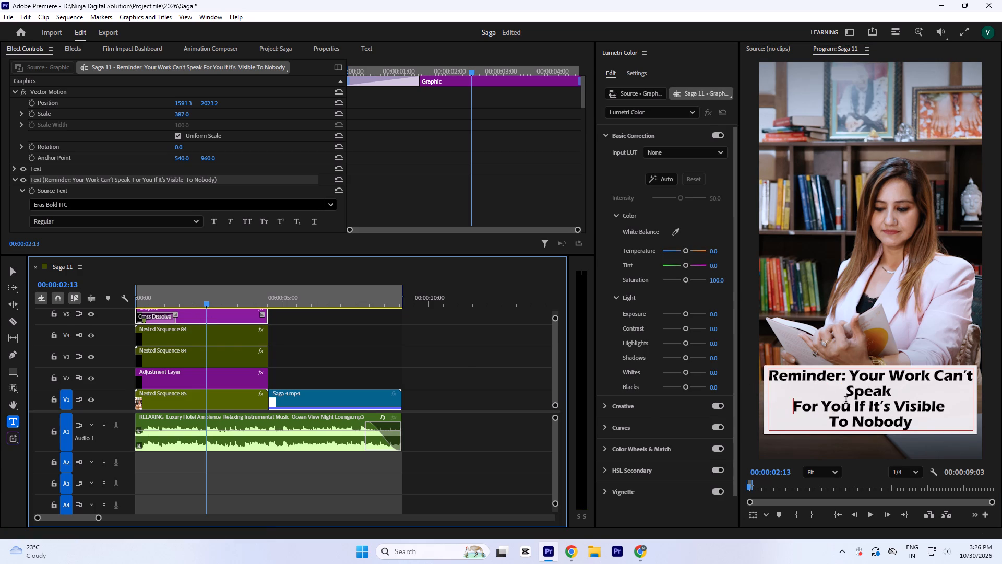
{"action": "left_click", "coordinate": [843, 397]}
{"action": "key", "text": "BackSpace"}
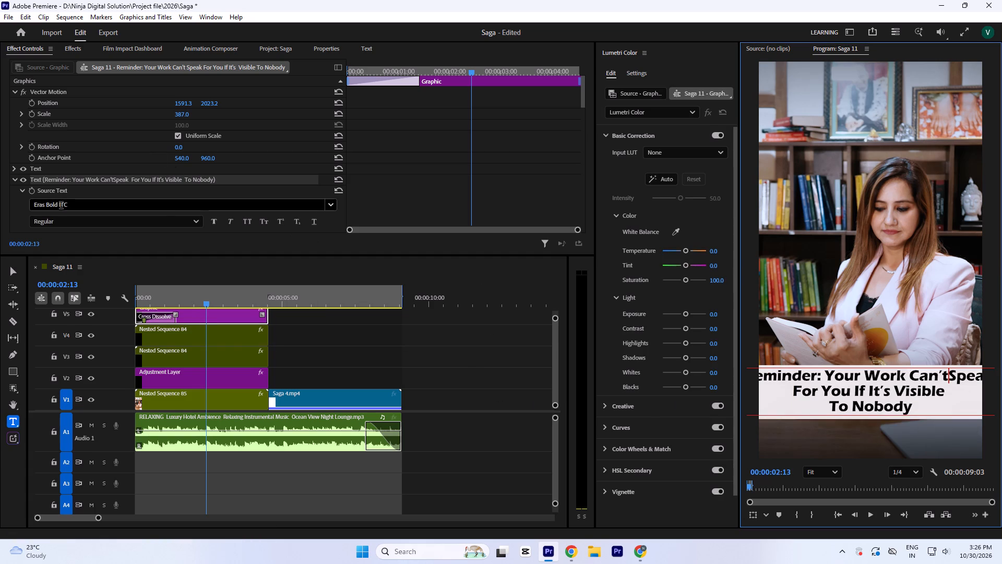
Set the caption's font size to 26.
{"action": "scroll", "coordinate": [17, 201], "scroll_direction": "down", "scroll_amount": 7}
{"action": "left_click_drag", "start_coordinate": [53, 172], "coordinate": [48, 174]}
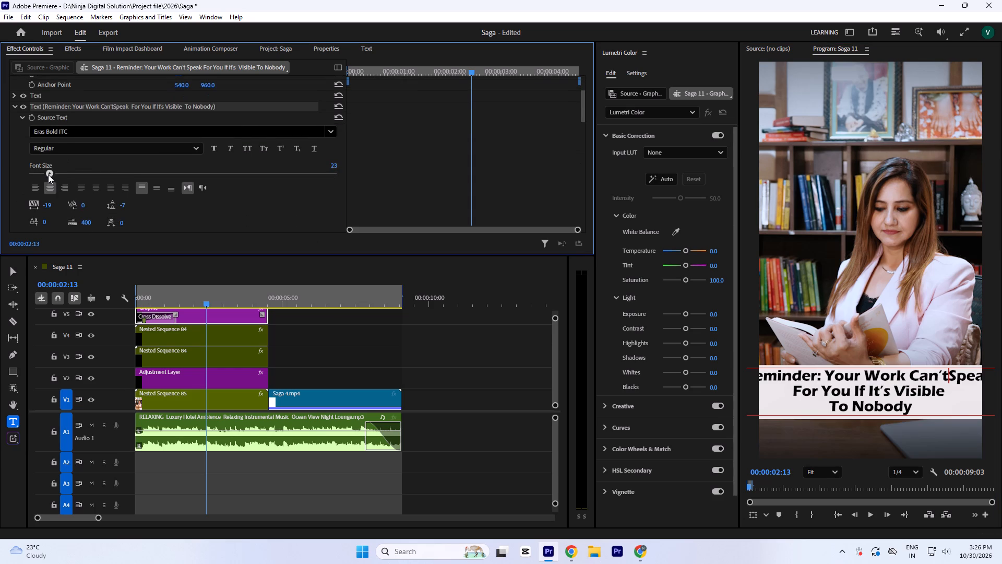
{"action": "left_click_drag", "start_coordinate": [48, 174], "coordinate": [47, 174]}
{"action": "left_click", "coordinate": [392, 389]}
{"action": "left_click", "coordinate": [230, 308]}
{"action": "left_click", "coordinate": [252, 307]}
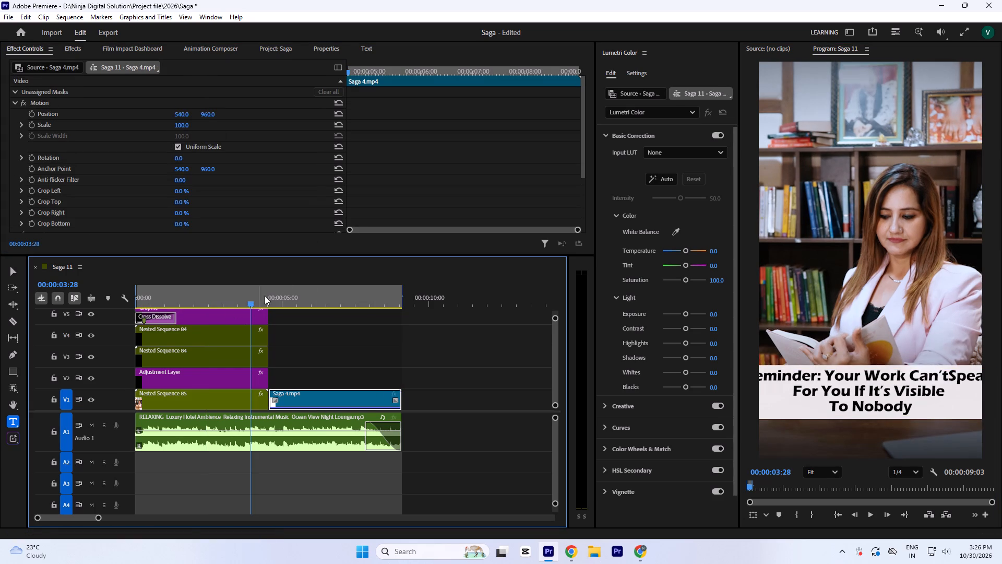
{"action": "left_click", "coordinate": [242, 314]}
{"action": "scroll", "coordinate": [357, 207], "scroll_direction": "down", "scroll_amount": 5}
{"action": "left_click_drag", "start_coordinate": [51, 197], "coordinate": [51, 203]}
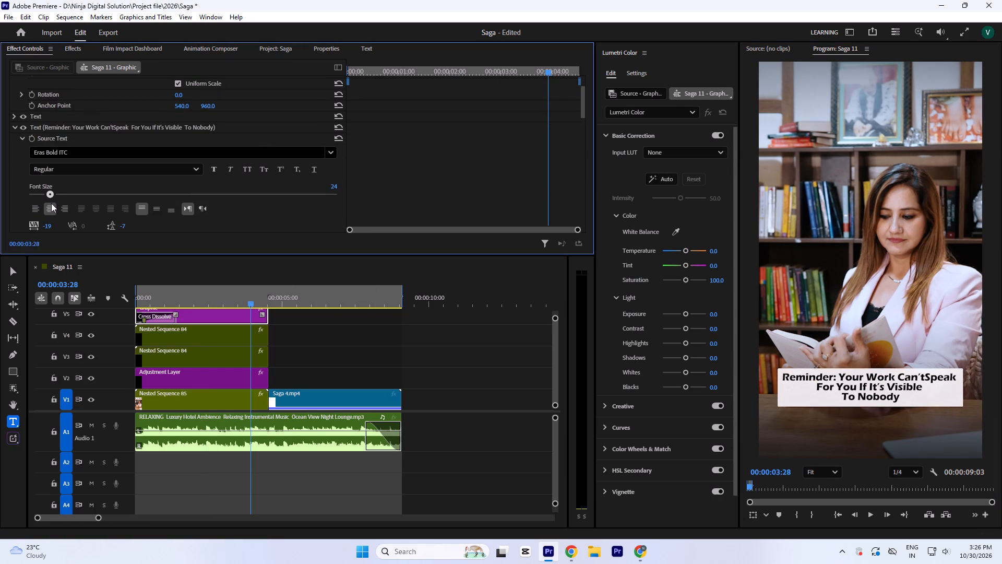
{"action": "left_click_drag", "start_coordinate": [51, 203], "coordinate": [52, 205]}
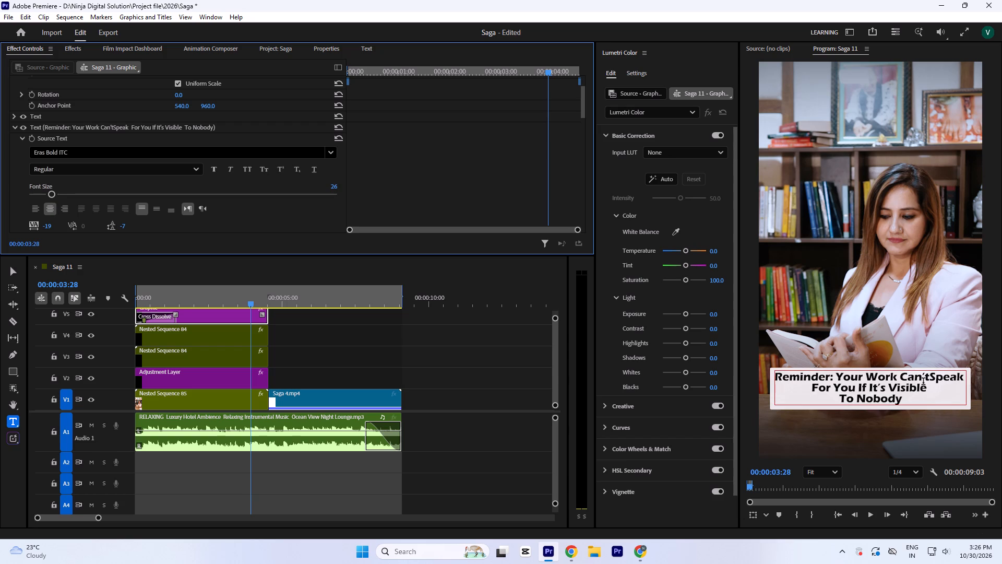
Insert the missing space between "Can't" and "Speak" in the caption's first line.
{"action": "left_click", "coordinate": [931, 377]}
{"action": "key", "text": "space"}
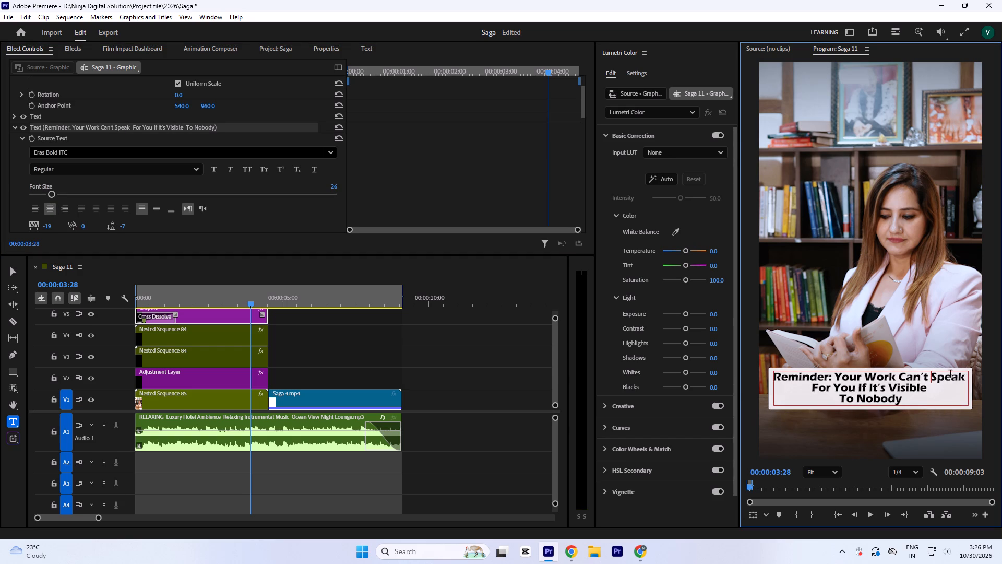
Remove the extra space after "Speak" while keeping the line break before "For You".
{"action": "left_click", "coordinate": [968, 375]}
{"action": "left_click", "coordinate": [963, 378]}
{"action": "key", "text": "Right"}
{"action": "key", "text": "Right"}
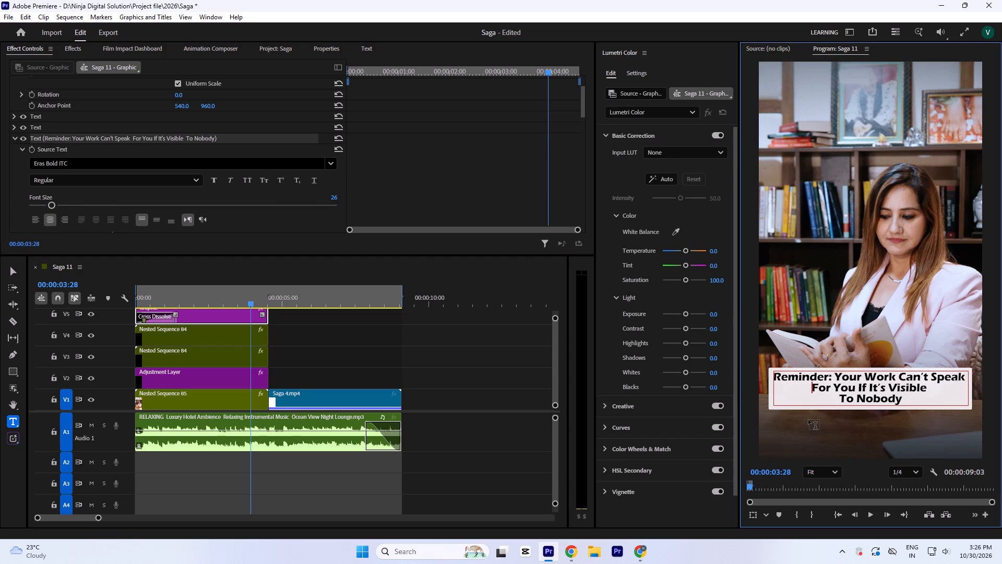
{"action": "key", "text": "BackSpace"}
{"action": "key", "text": "ctrl+z"}
{"action": "key", "text": "Right"}
{"action": "left_click", "coordinate": [957, 377]}
{"action": "key", "text": "Right"}
{"action": "key", "text": "Right"}
{"action": "key", "text": "BackSpace"}
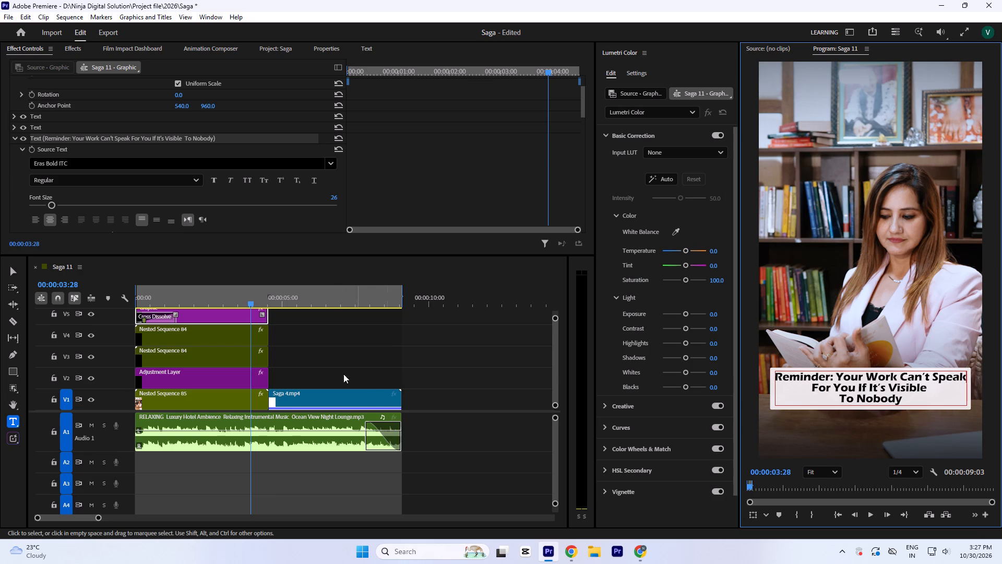
{"action": "left_click", "coordinate": [365, 346]}
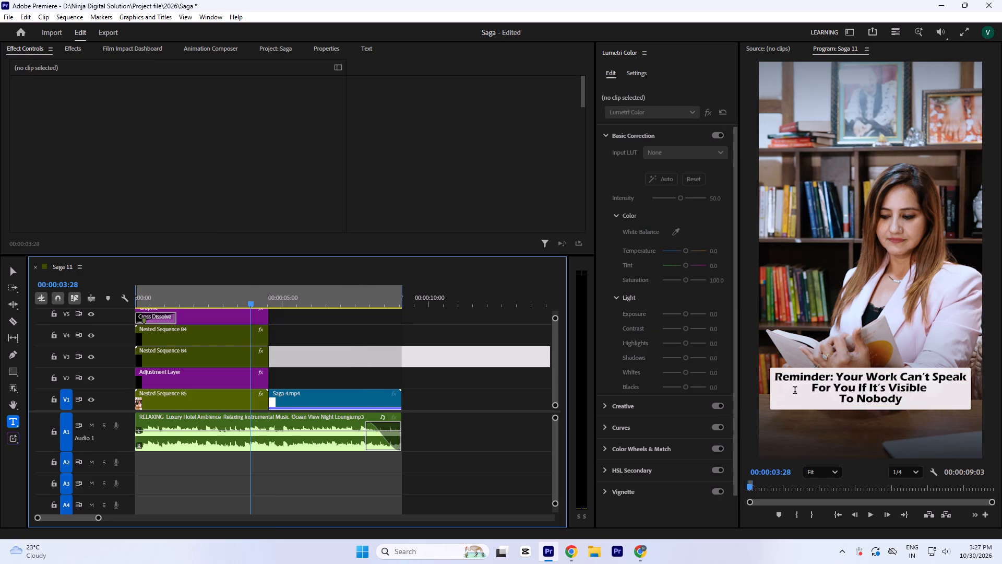
Rejoin "To Nobody" with "Visible" and break after "It's" so "Visible To Nobody" forms the third line.
{"action": "left_click", "coordinate": [839, 397]}
{"action": "key", "text": "BackSpace"}
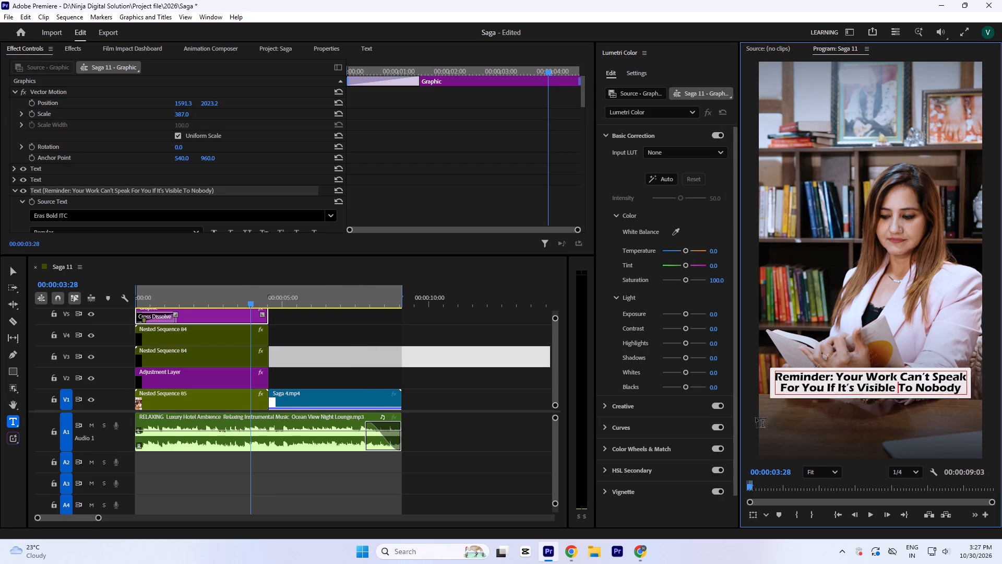
{"action": "left_click", "coordinate": [387, 336]}
{"action": "left_click", "coordinate": [240, 314]}
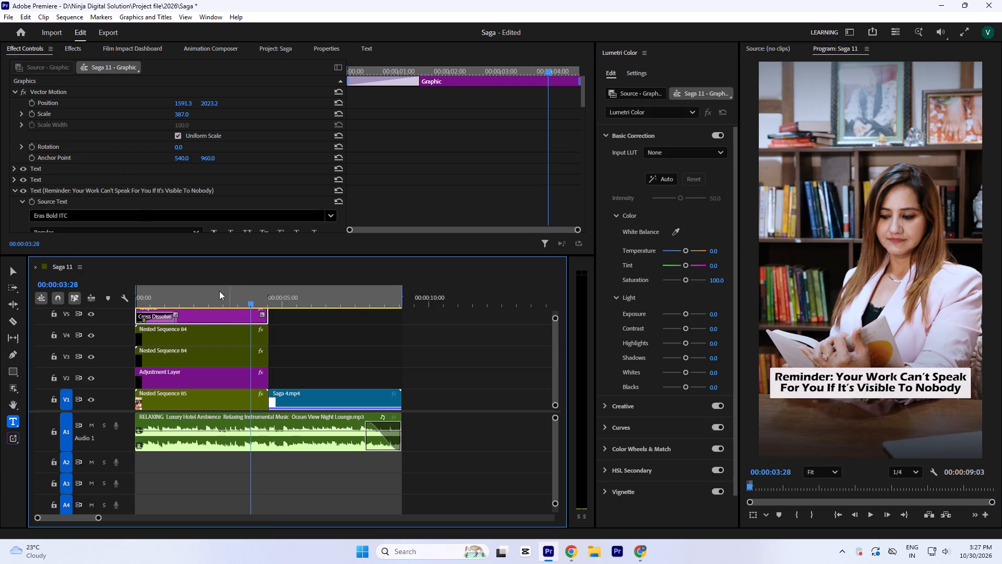
{"action": "scroll", "coordinate": [435, 174], "scroll_direction": "down", "scroll_amount": 5}
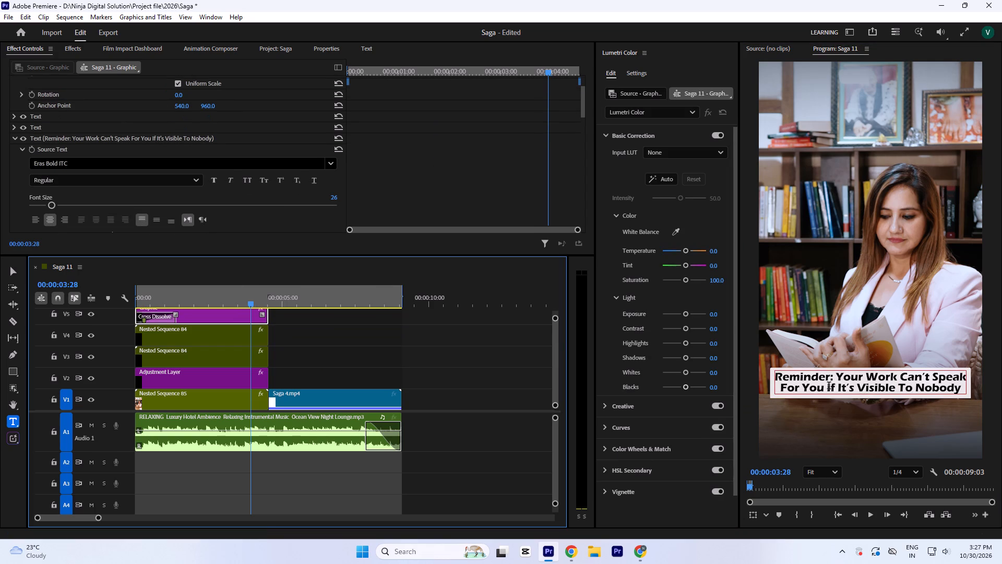
{"action": "left_click", "coordinate": [857, 387]}
{"action": "key", "text": "Return"}
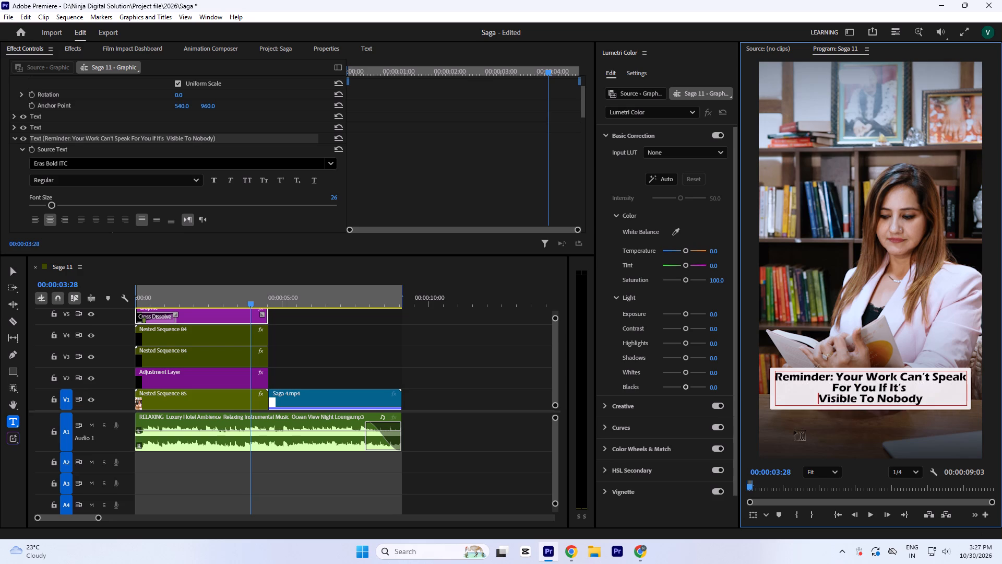
Move "Speak" to the caption's second line so that line reads "Speak For You If It's".
{"action": "left_click", "coordinate": [933, 378]}
{"action": "key", "text": "Return"}
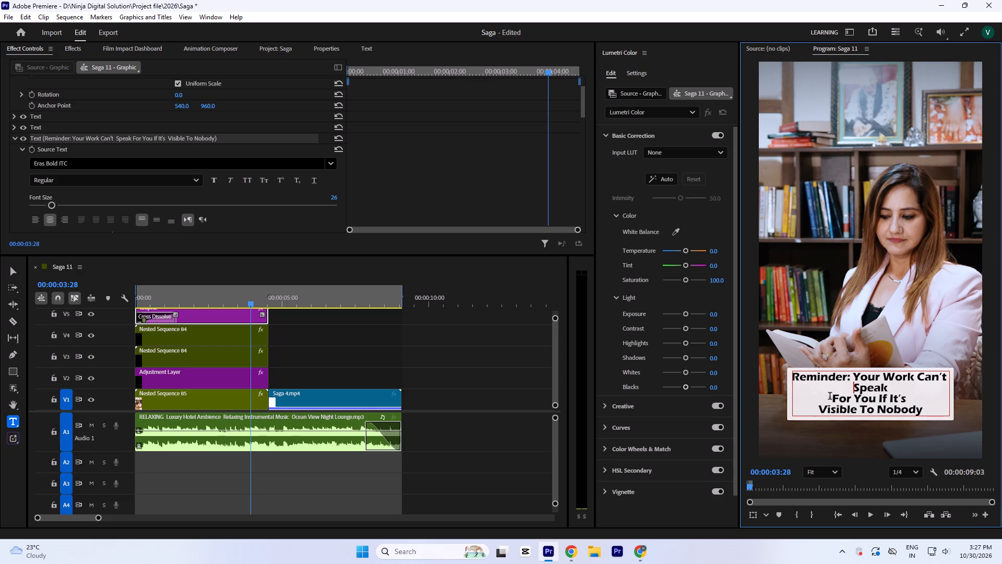
{"action": "left_click", "coordinate": [831, 397]}
{"action": "key", "text": "BackSpace"}
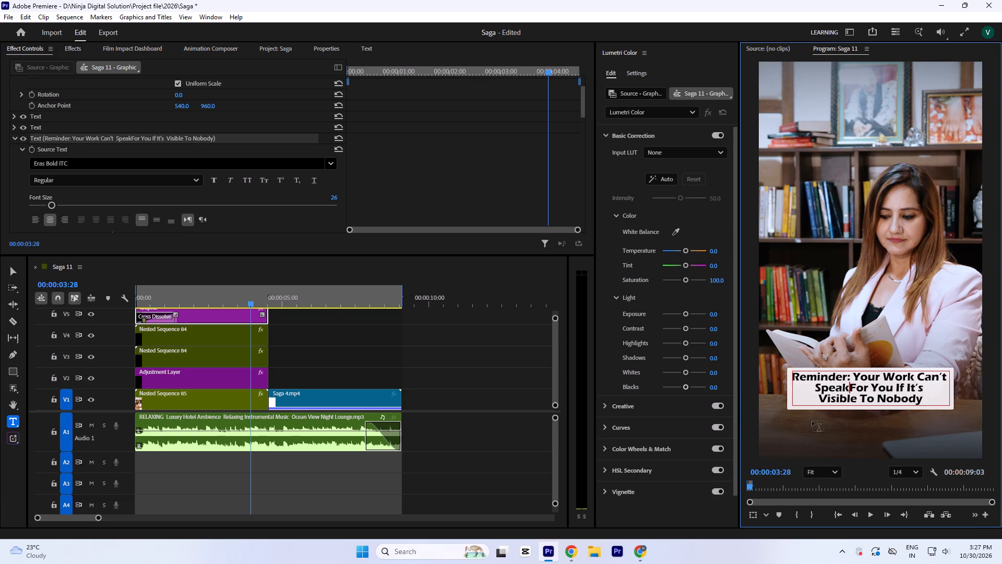
{"action": "key", "text": "space"}
{"action": "left_click", "coordinate": [408, 367]}
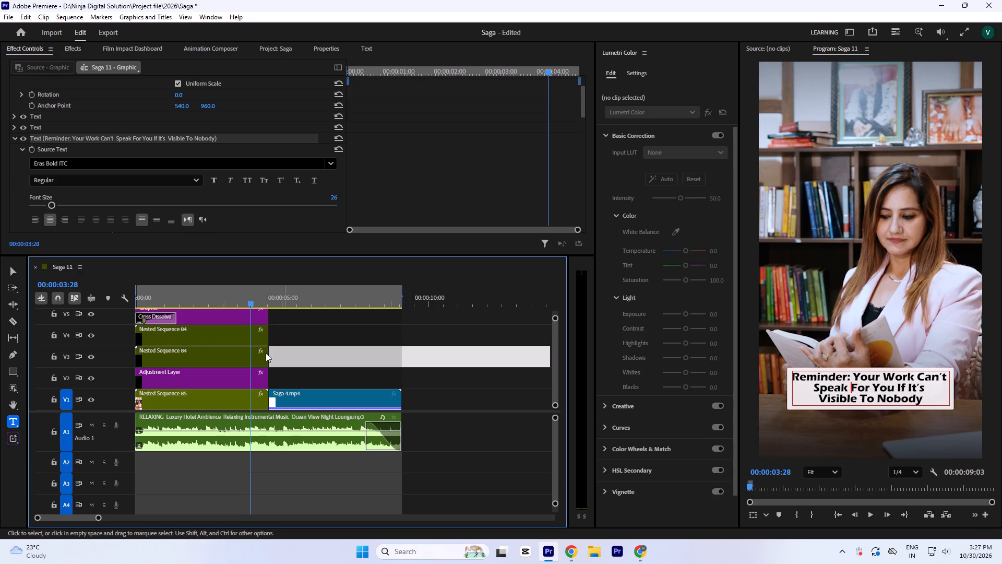
Set the caption text's leading to -3.
{"action": "left_click", "coordinate": [230, 319]}
{"action": "scroll", "coordinate": [405, 185], "scroll_direction": "up", "scroll_amount": 10}
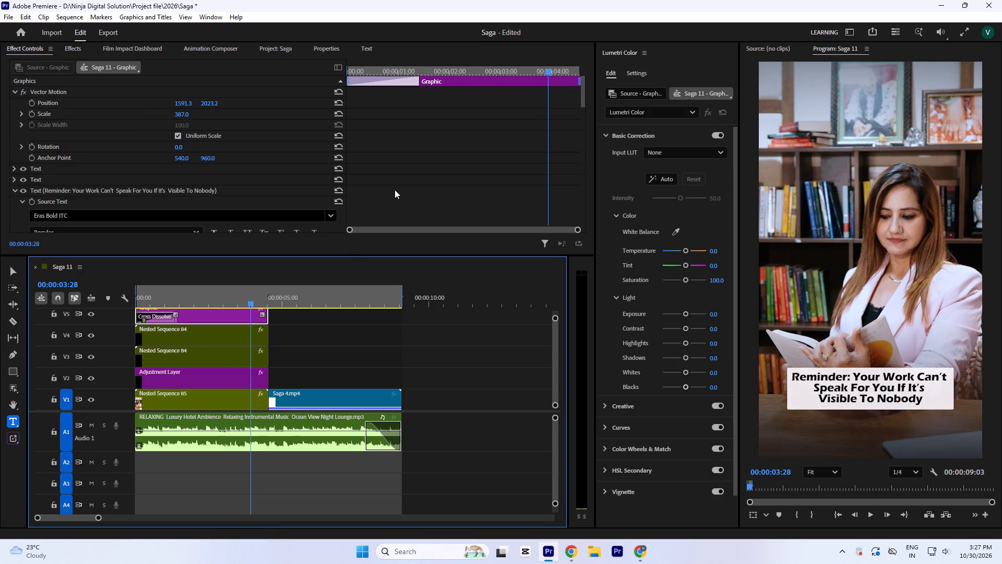
{"action": "scroll", "coordinate": [395, 190], "scroll_direction": "down", "scroll_amount": 10}
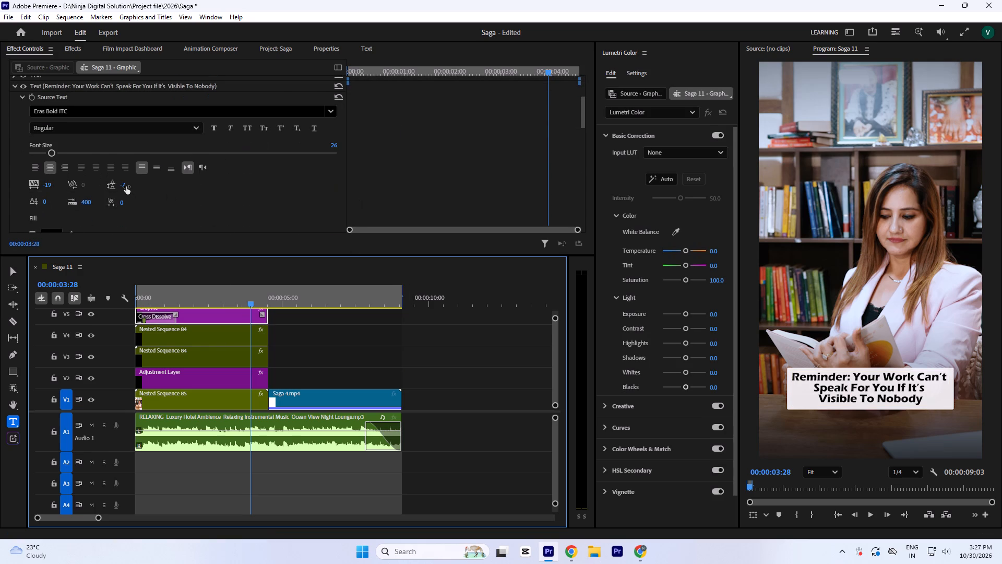
{"action": "left_click", "coordinate": [126, 186]}
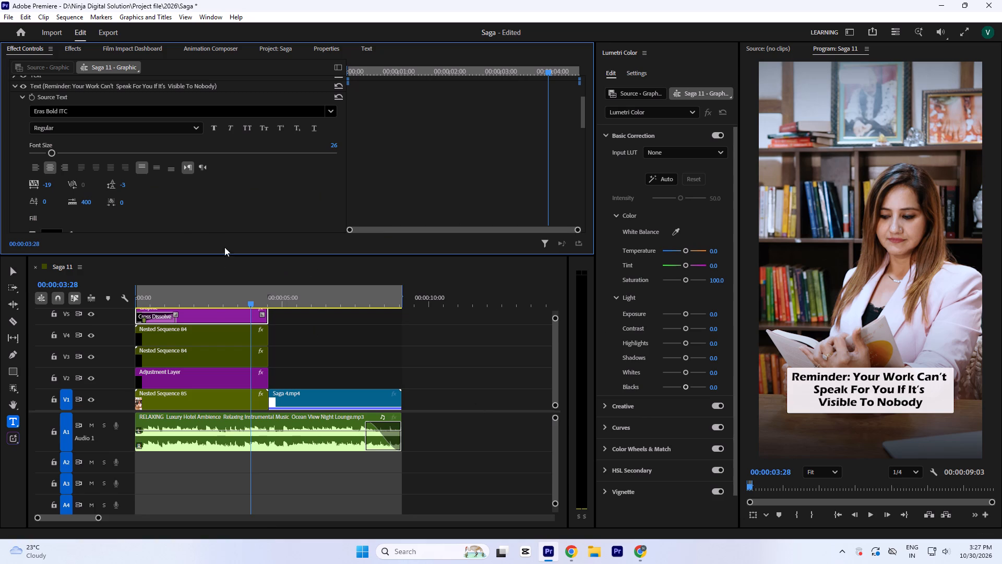
{"action": "left_click", "coordinate": [122, 186]}
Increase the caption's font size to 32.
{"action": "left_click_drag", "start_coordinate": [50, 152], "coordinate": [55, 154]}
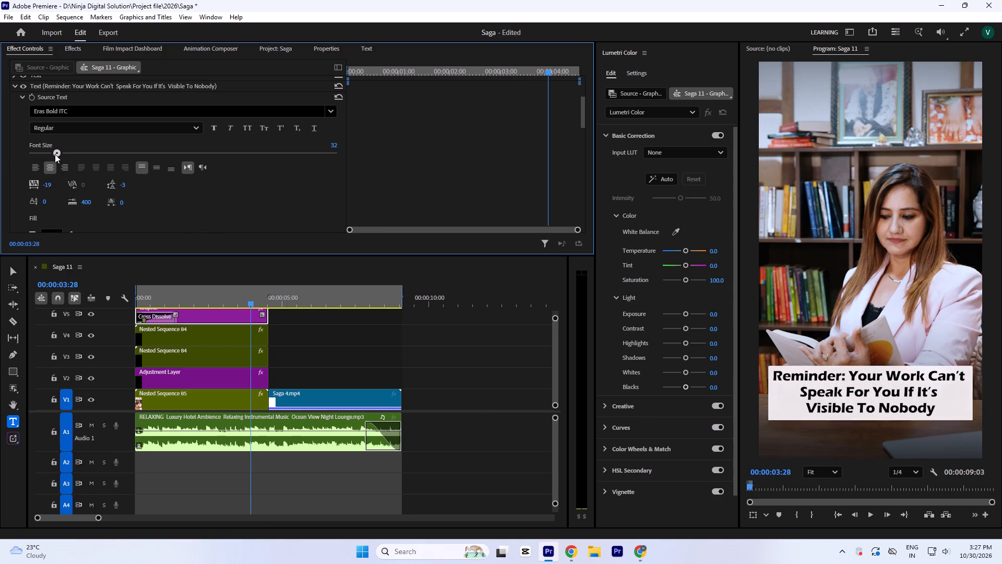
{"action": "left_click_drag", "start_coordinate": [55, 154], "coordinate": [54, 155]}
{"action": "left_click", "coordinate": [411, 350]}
Preview neighbouring fonts on the caption graphic and apply Franklin Gothic Demi Cond.
{"action": "left_click", "coordinate": [238, 319]}
{"action": "left_click", "coordinate": [240, 214]}
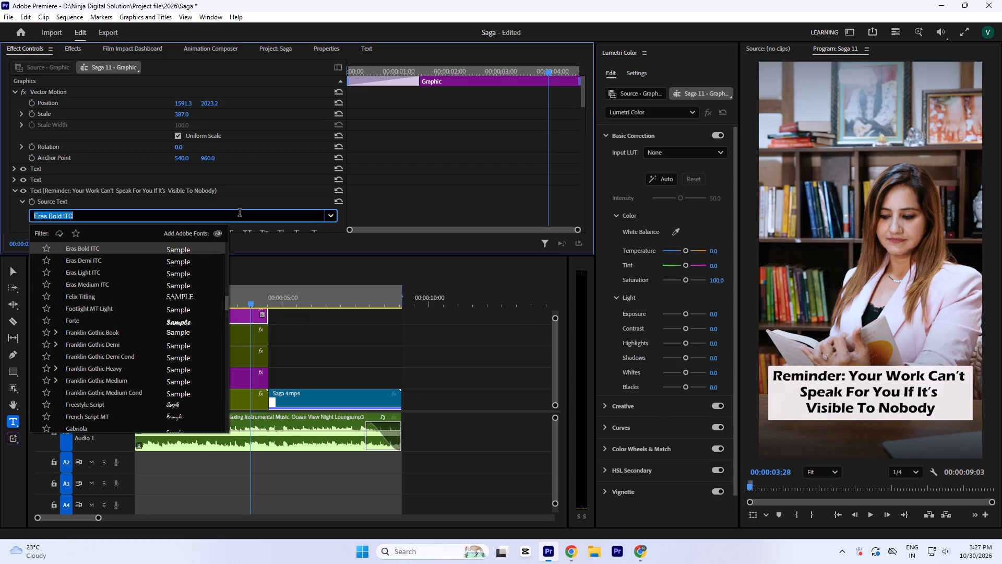
{"action": "key", "text": "Up"}
{"action": "key", "text": "Up"}
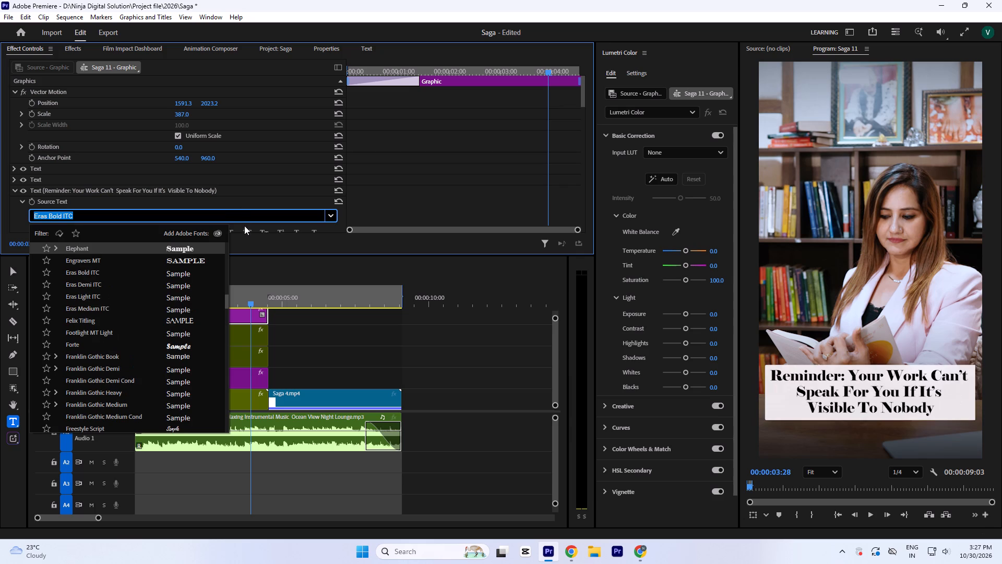
{"action": "key", "text": "Down"}
{"action": "key", "text": "Down"}
{"action": "key", "text": "Down"}
{"action": "key", "text": "Up"}
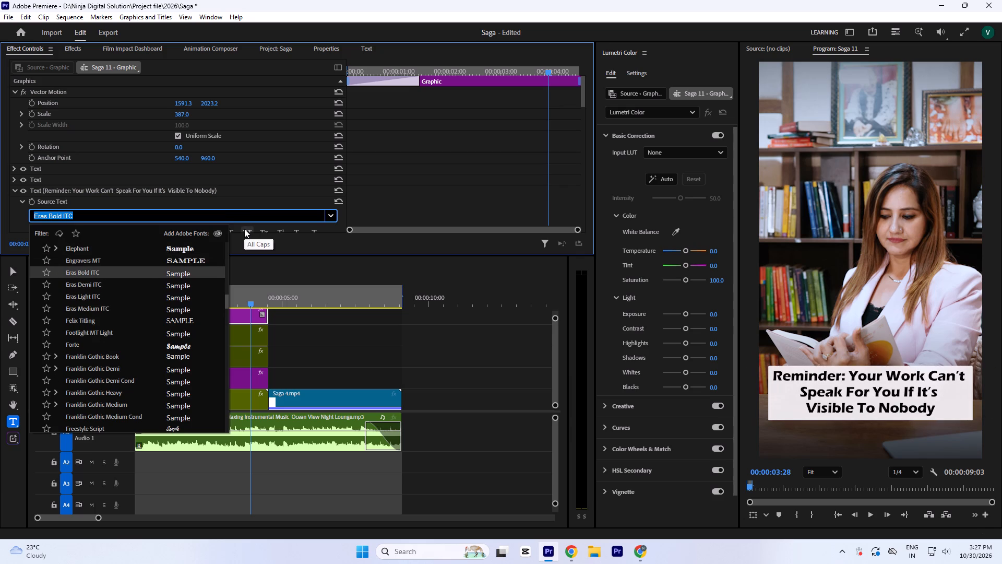
{"action": "key", "text": "Down"}
{"action": "key", "text": "Down"}
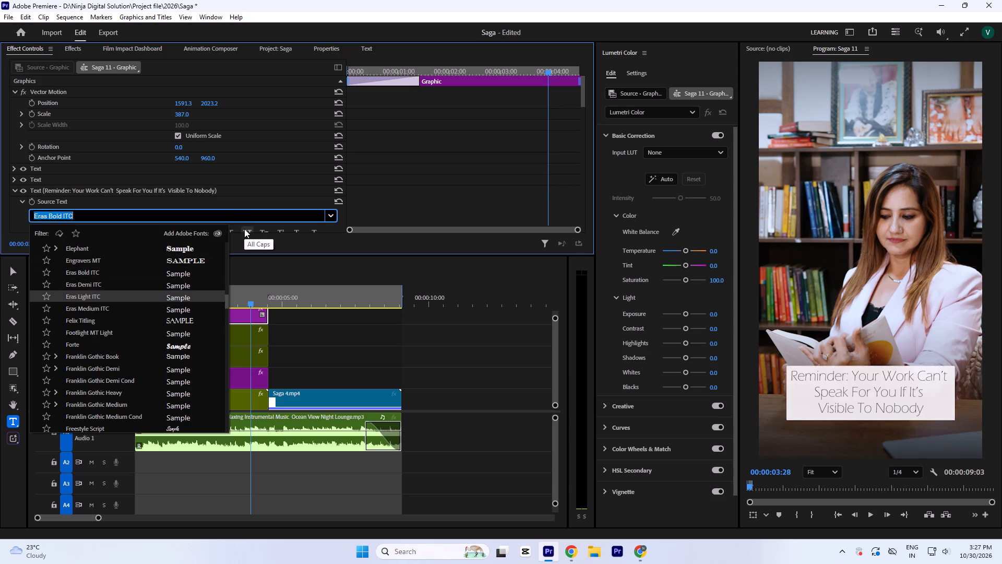
{"action": "key", "text": "Down"}
{"action": "key", "text": "Down"}
{"action": "key", "text": "Down"}
{"action": "key", "text": "Down"}
{"action": "key", "text": "Down"}
{"action": "key", "text": "Down"}
{"action": "key", "text": "Down"}
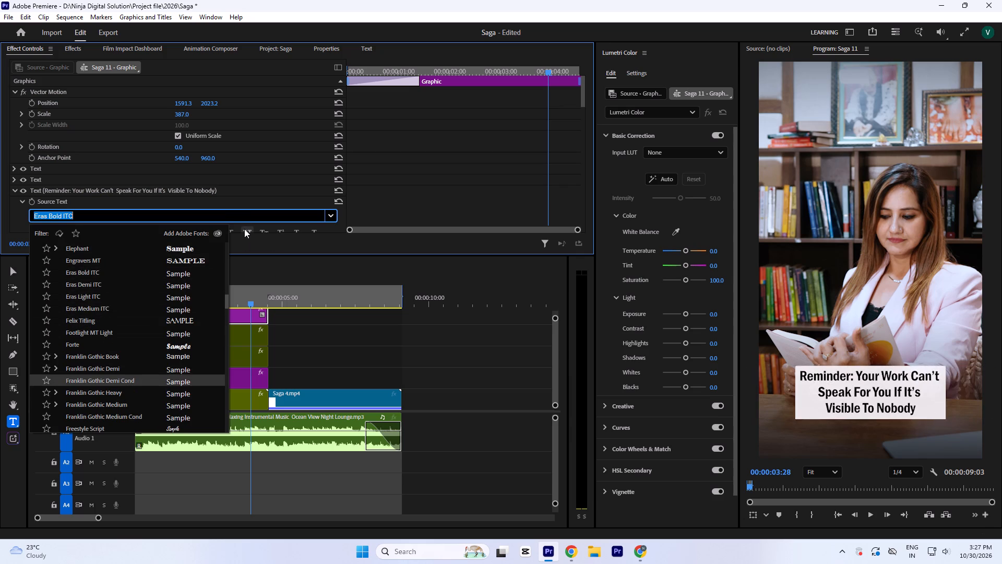
{"action": "key", "text": "Up"}
{"action": "key", "text": "Down"}
{"action": "key", "text": "Return"}
{"action": "left_click", "coordinate": [423, 374]}
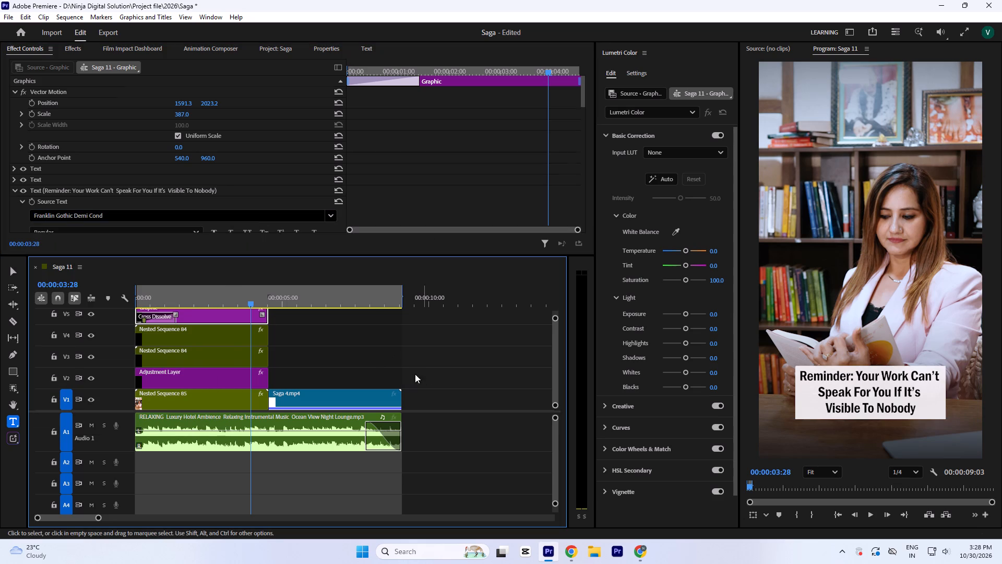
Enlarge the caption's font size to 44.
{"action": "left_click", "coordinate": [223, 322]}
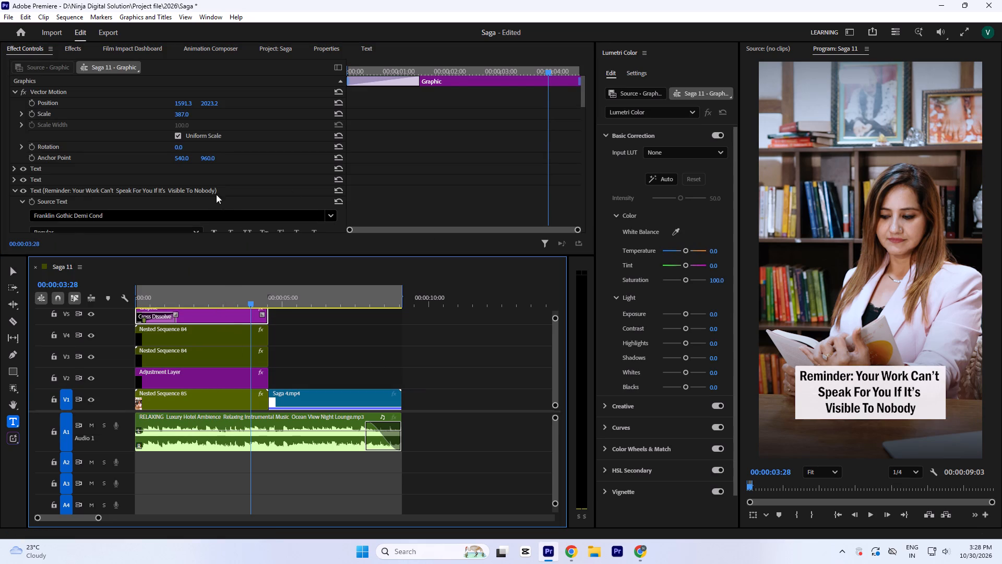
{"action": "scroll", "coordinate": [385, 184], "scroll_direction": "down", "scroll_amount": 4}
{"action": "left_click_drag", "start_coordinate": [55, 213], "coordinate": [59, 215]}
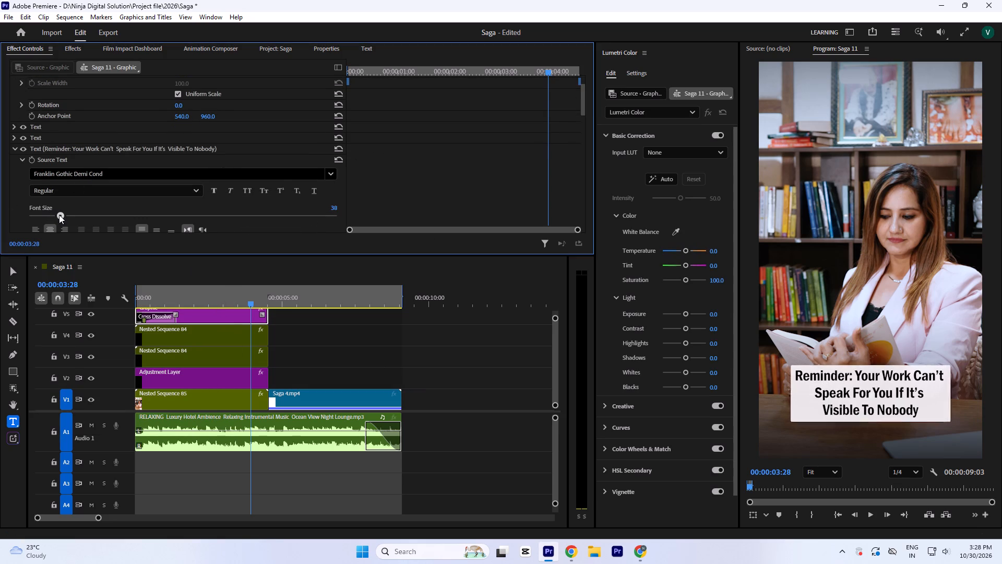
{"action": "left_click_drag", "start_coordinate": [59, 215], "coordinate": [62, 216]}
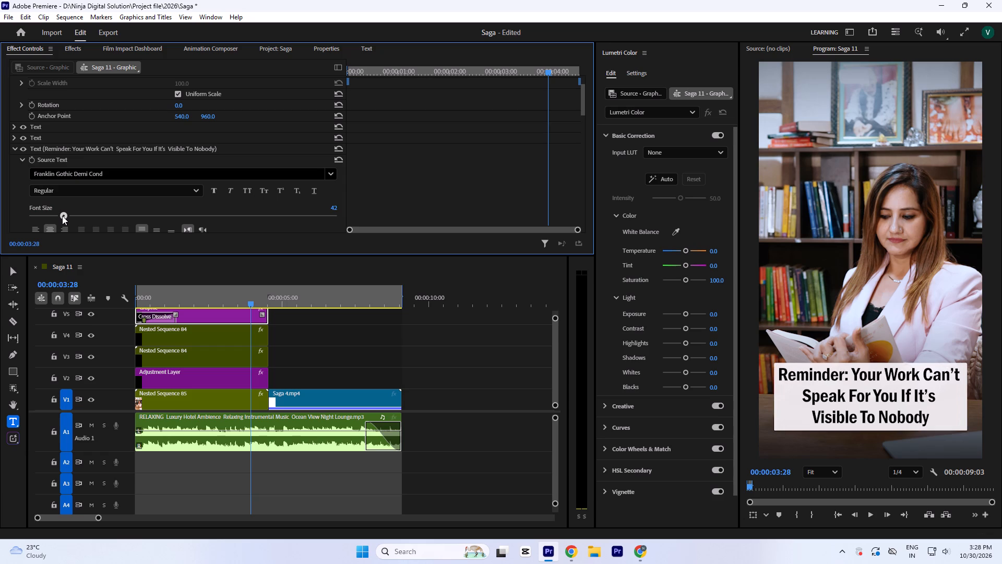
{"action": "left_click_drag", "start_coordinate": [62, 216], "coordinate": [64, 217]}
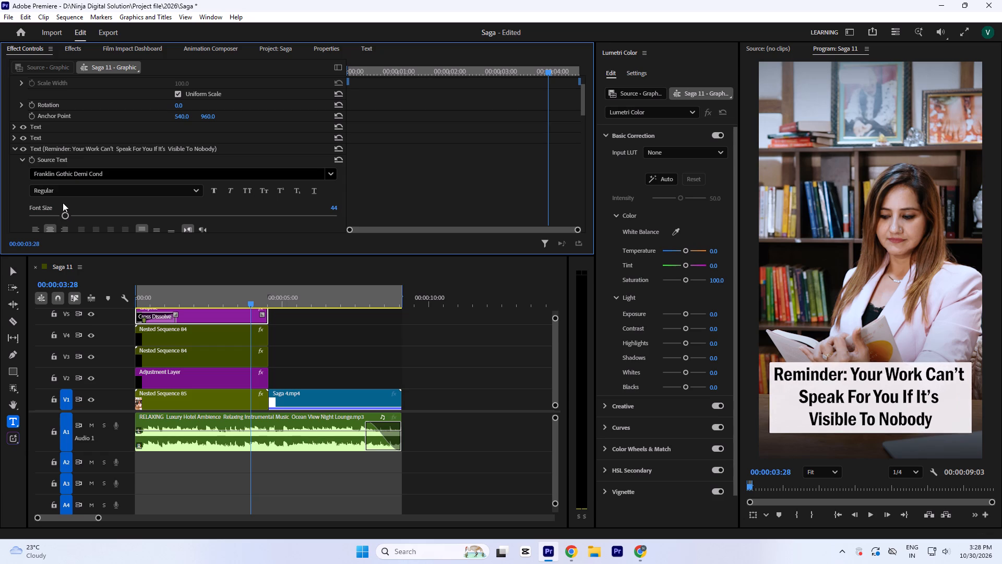
Shift the caption graphic slightly upward in the frame by lowering its vertical position value.
{"action": "scroll", "coordinate": [302, 126], "scroll_direction": "up", "scroll_amount": 11}
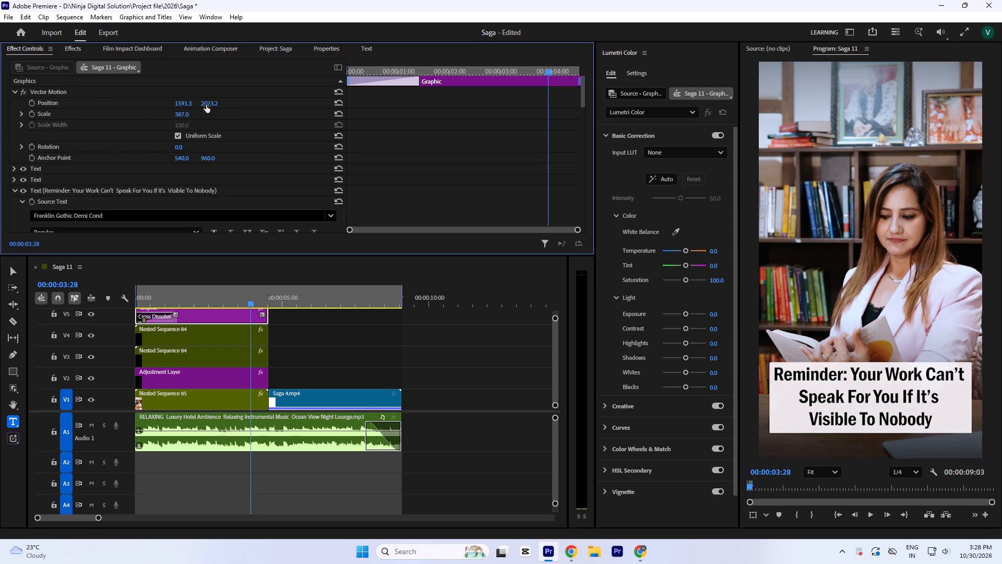
{"action": "left_click_drag", "start_coordinate": [202, 104], "coordinate": [204, 114]}
Set the caption's font size to 38.
{"action": "scroll", "coordinate": [420, 137], "scroll_direction": "down", "scroll_amount": 6}
{"action": "left_click", "coordinate": [63, 195]}
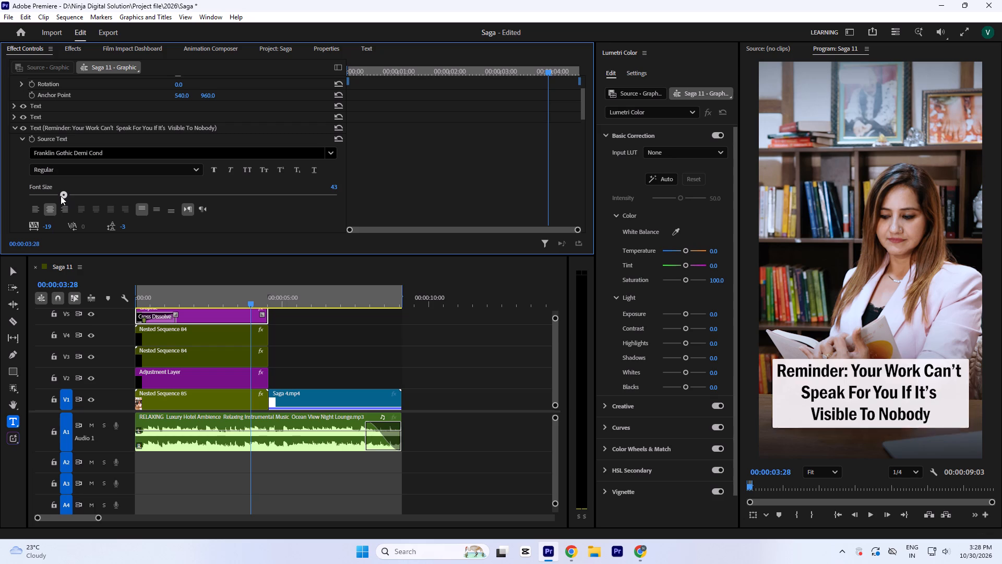
Raise the caption graphic further by setting its vertical position to 1985.2.
{"action": "scroll", "coordinate": [494, 172], "scroll_direction": "up", "scroll_amount": 5}
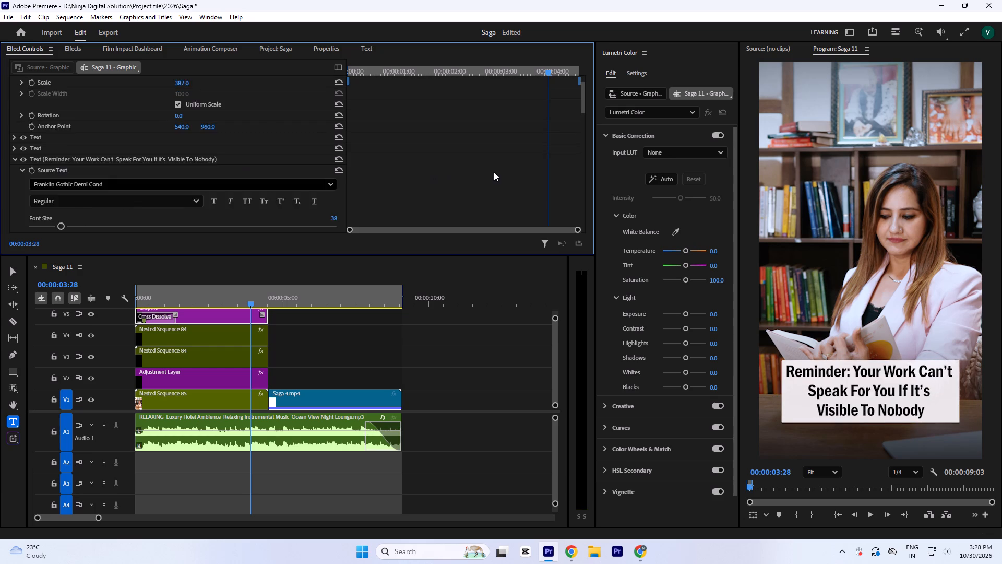
{"action": "scroll", "coordinate": [494, 172], "scroll_direction": "up", "scroll_amount": 6}
{"action": "left_click_drag", "start_coordinate": [208, 103], "coordinate": [209, 115]}
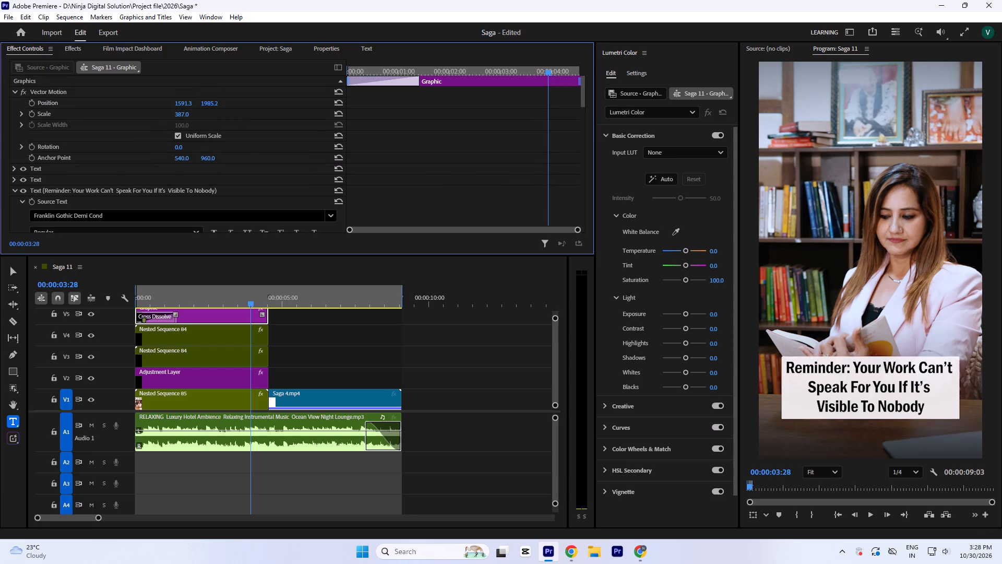
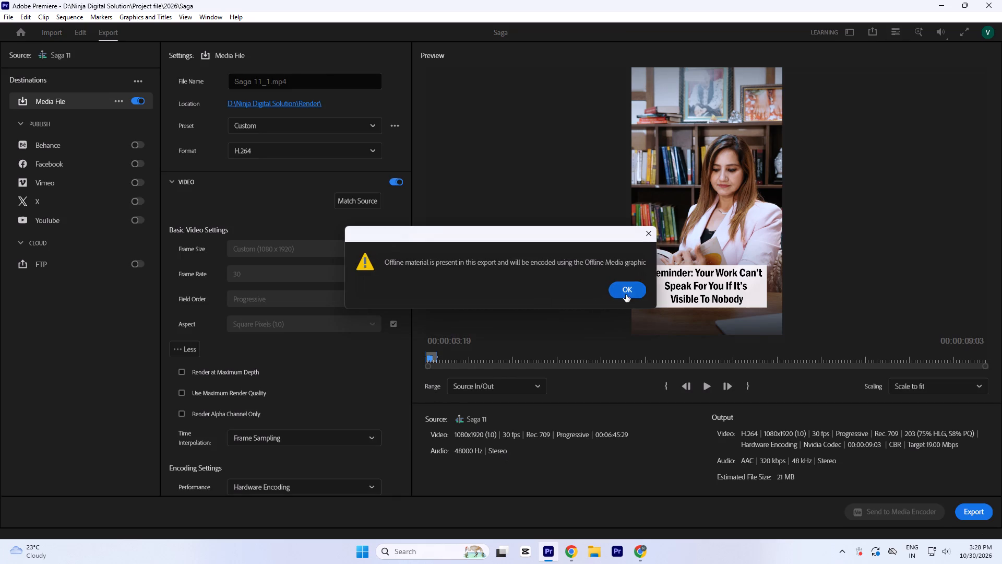
Open the save location for the Saga 11 export and search the Render folder for "saga".
{"action": "left_click", "coordinate": [627, 291]}
{"action": "left_click", "coordinate": [261, 101]}
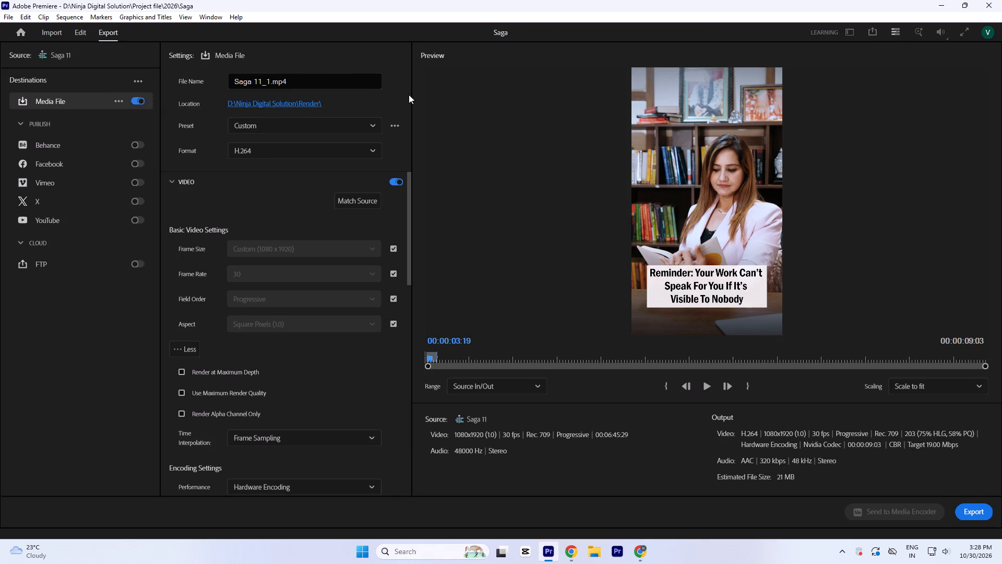
{"action": "left_click", "coordinate": [483, 51]}
{"action": "type", "text": "sg"}
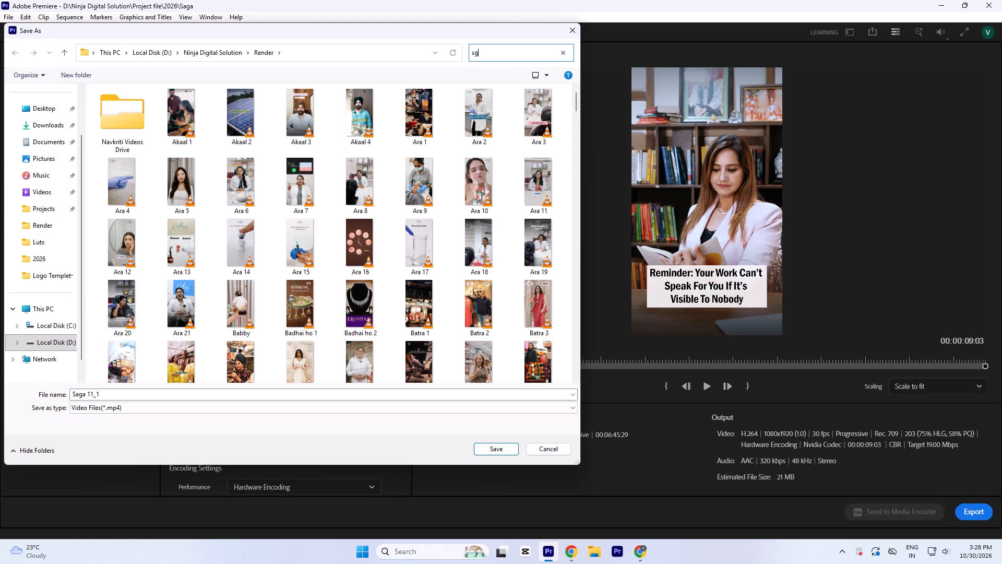
{"action": "key", "text": "BackSpace"}
{"action": "type", "text": "aga"}
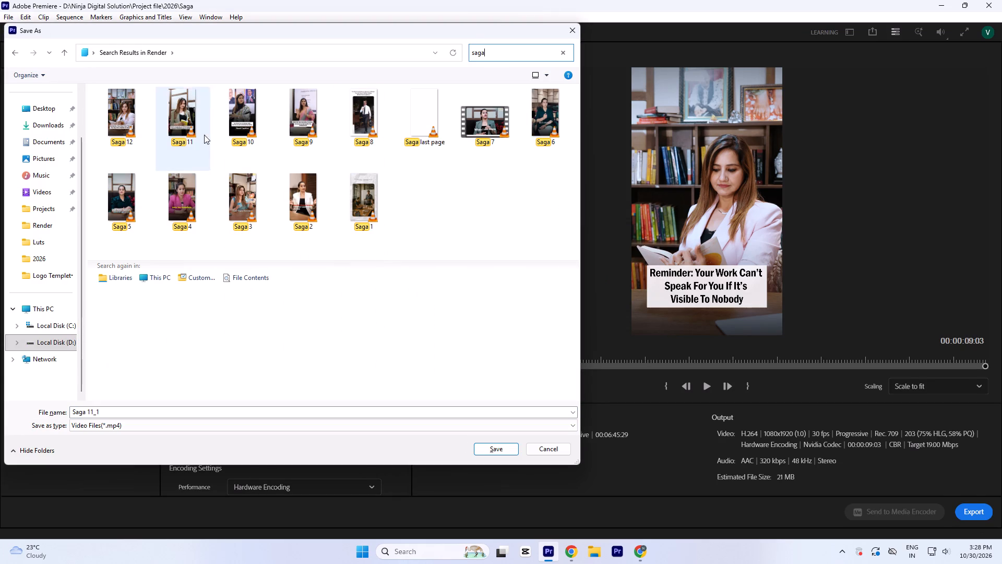